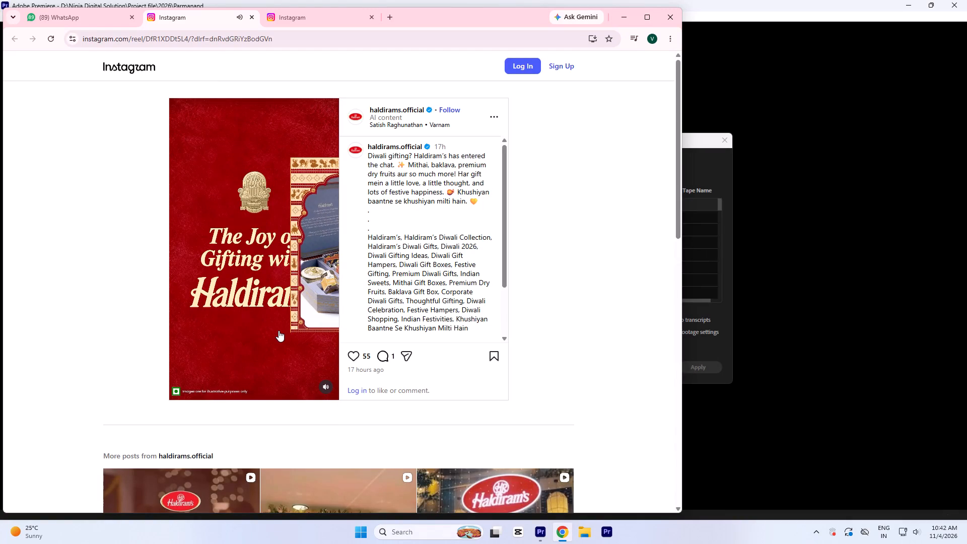
Watch the haldirams.official Diwali gifting reel, examining how the framed gift-box images and title text move.
left_click(261, 324)
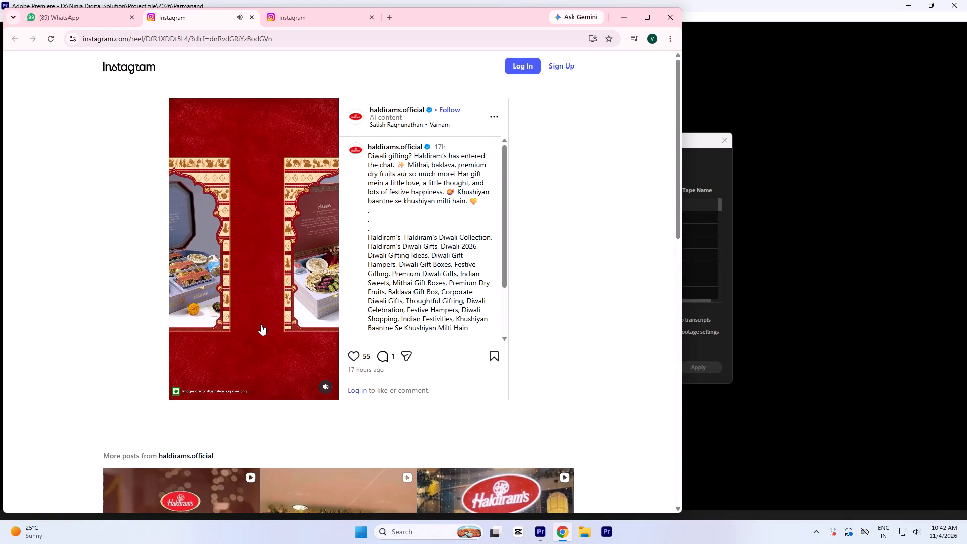
left_click(261, 324)
left_click(261, 324)
left_click(261, 324)
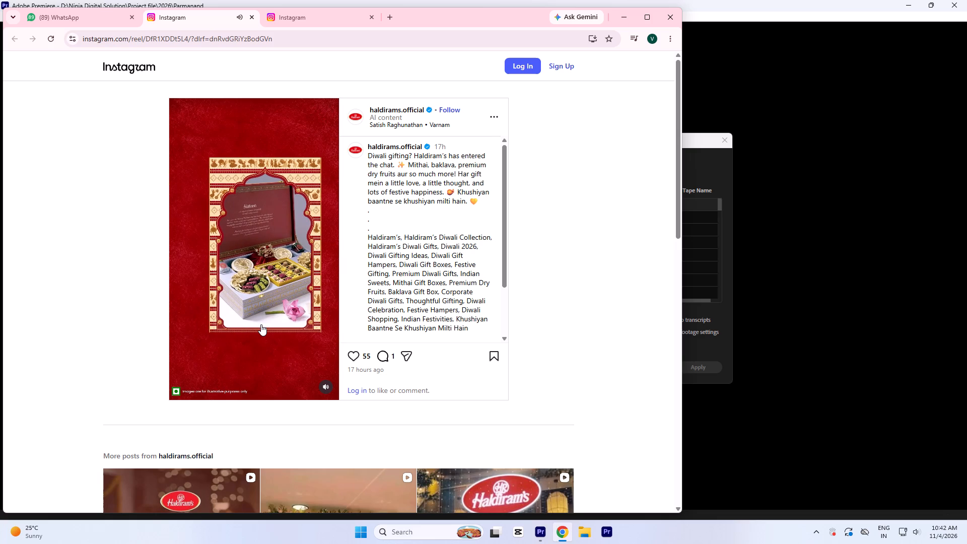
left_click(261, 324)
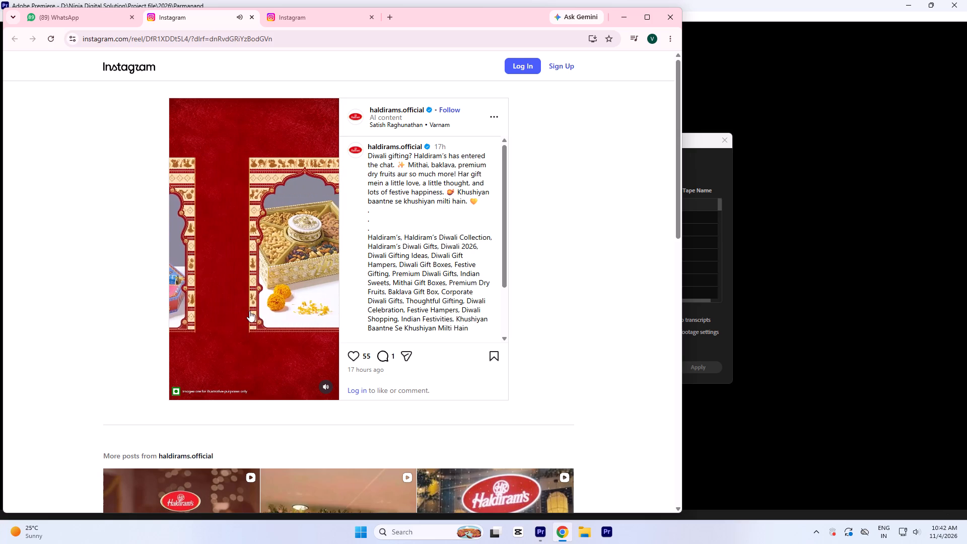
left_click(249, 311)
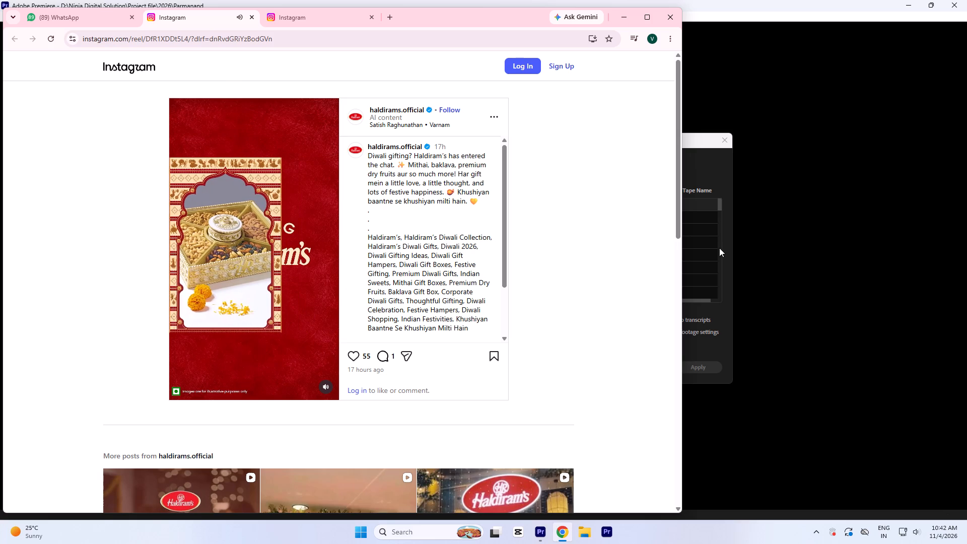
Switch to Adobe Premiere and dismiss the media relinking dialog for the Parmanand project.
left_click(719, 248)
left_click(646, 372)
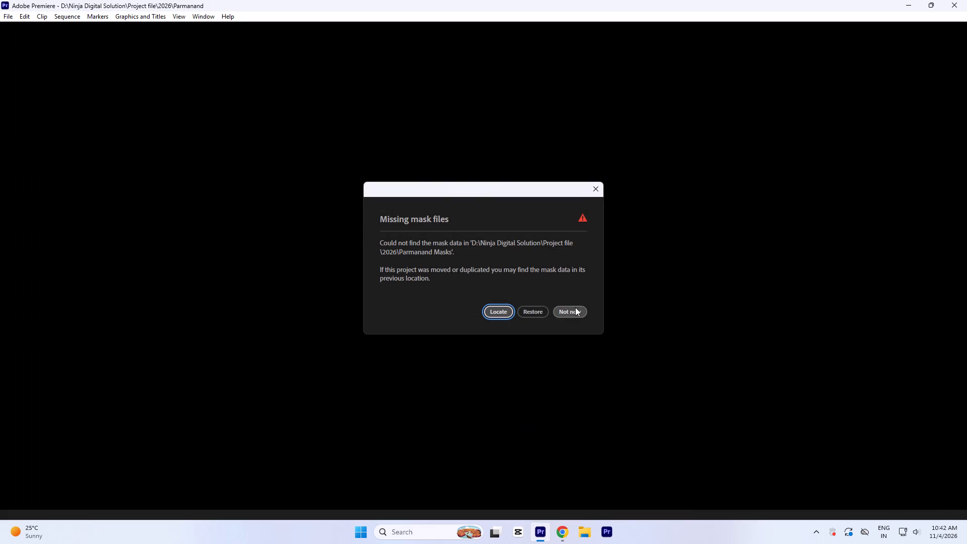
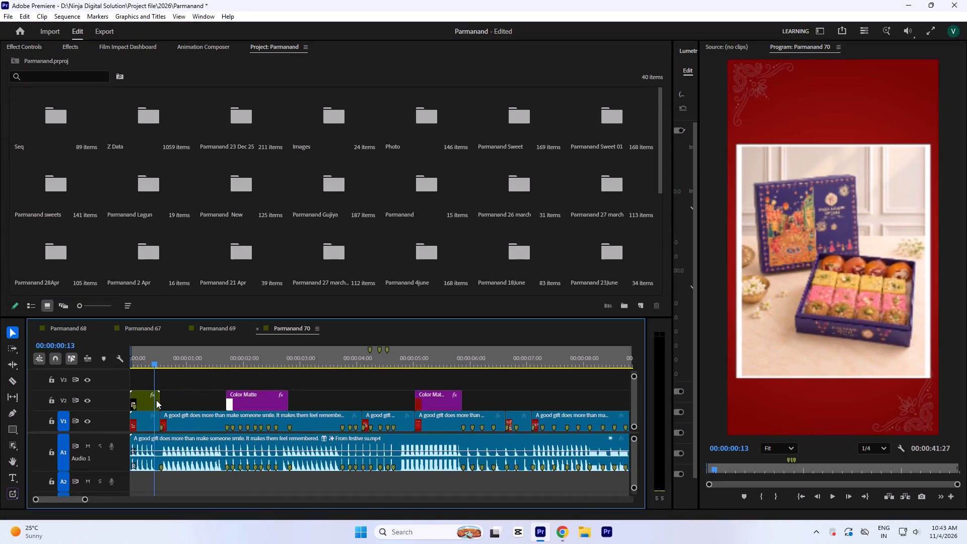
Scrub the Parmanand 70 sequence forward to 00:00:00:16, at the end of the first clip on V2.
left_click_drag(156, 400, 162, 410)
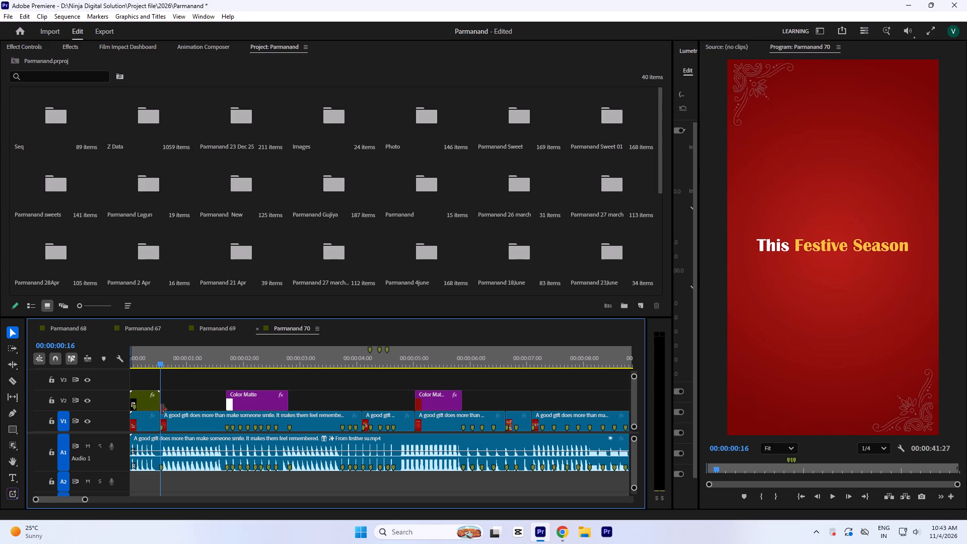
Save the Parmanand project.
key("ctrl+s")
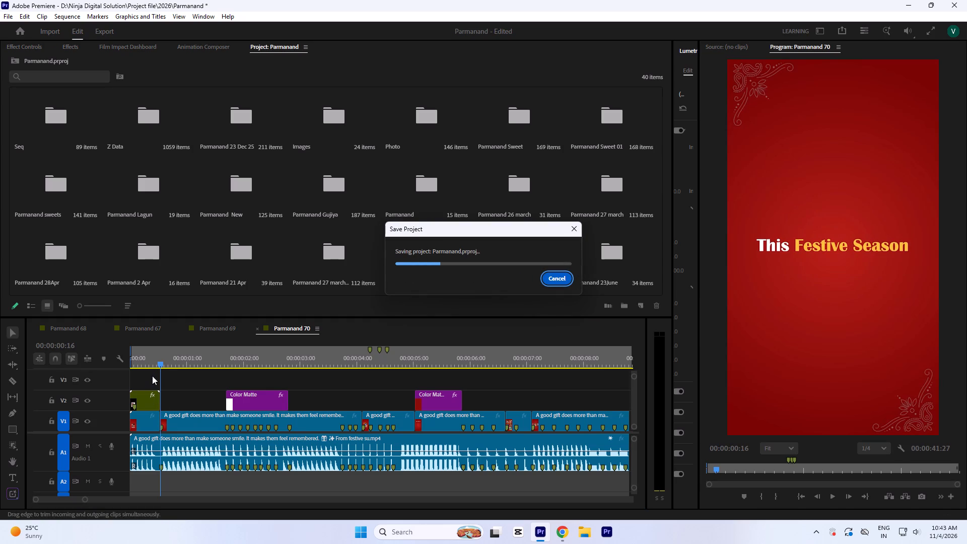
left_click(163, 361)
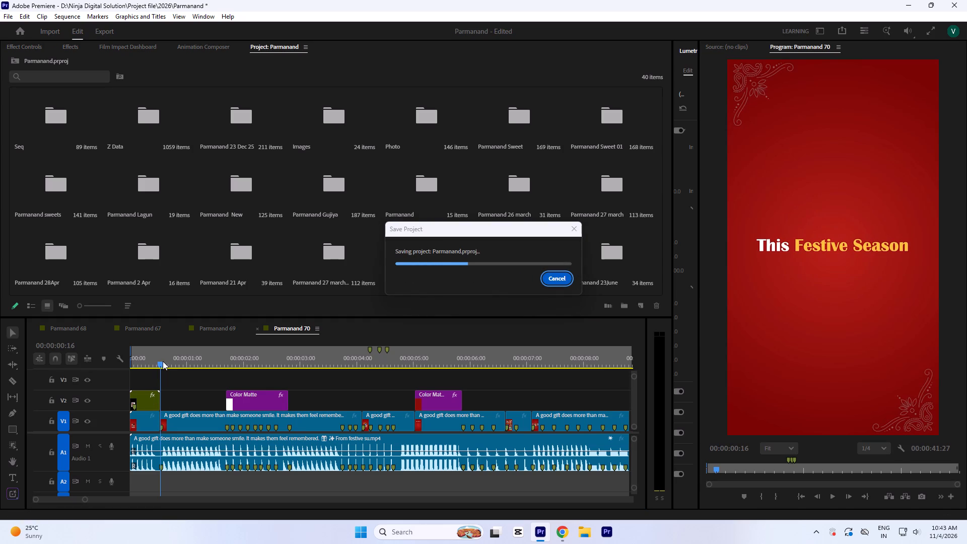
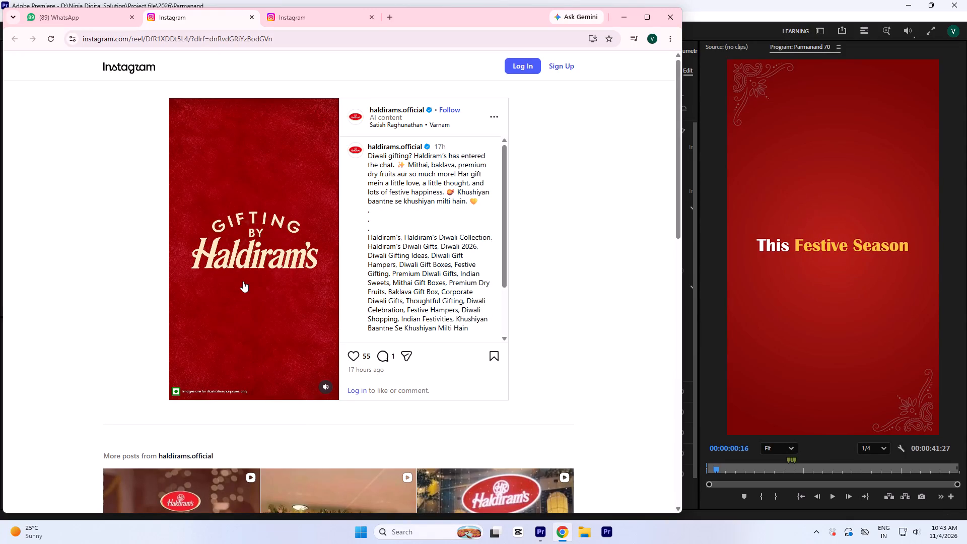
Play and pause Haldiram's gifting reel to examine its title animation and the sliding gift-box frames.
left_click(243, 281)
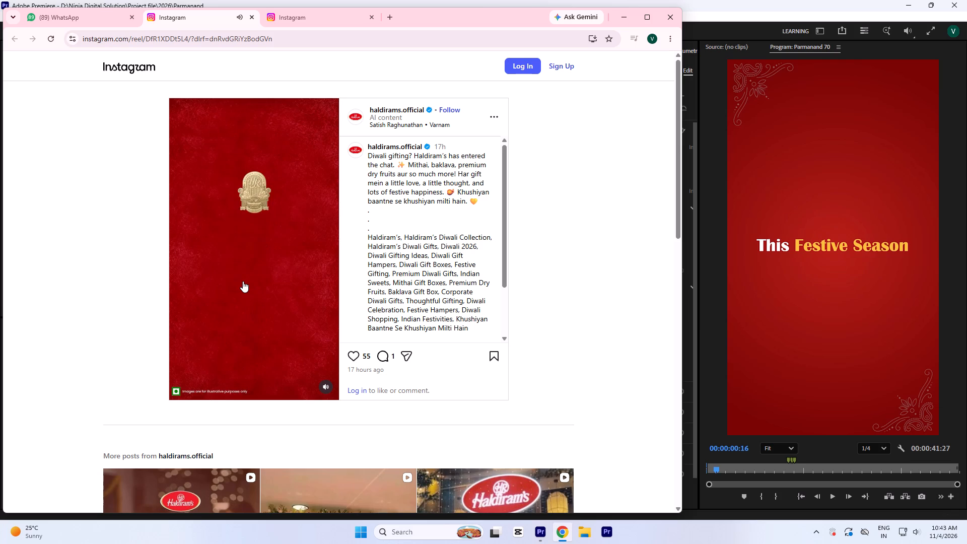
left_click(250, 281)
left_click(250, 281)
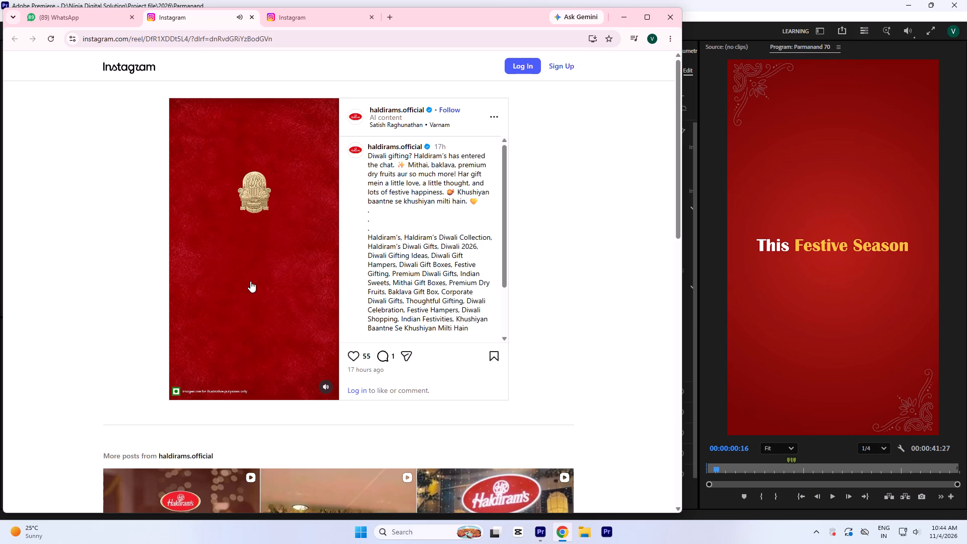
left_click(250, 281)
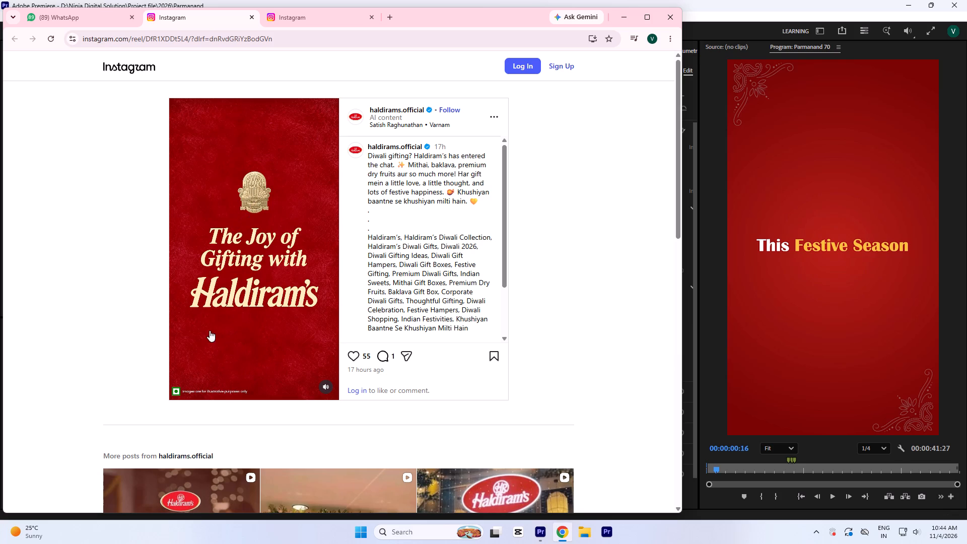
left_click(251, 315)
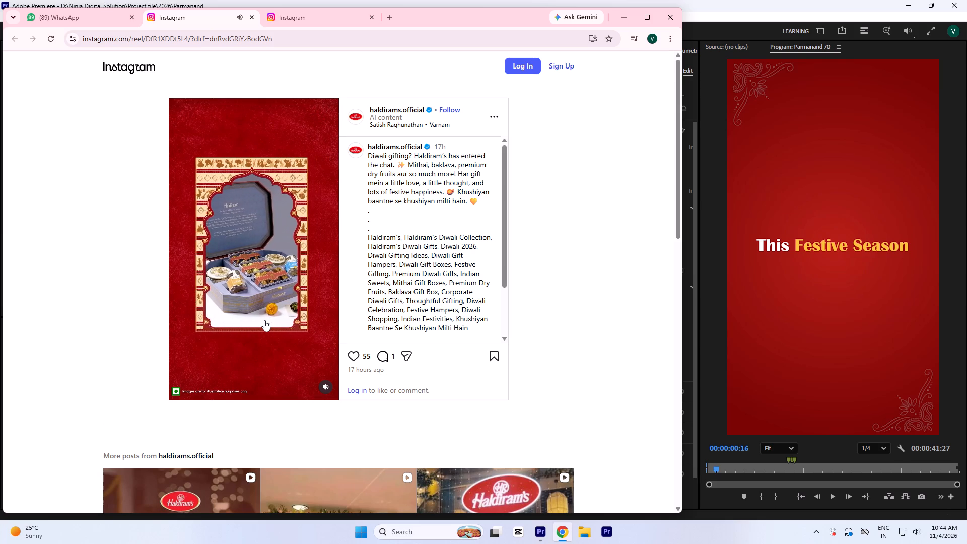
left_click(242, 329)
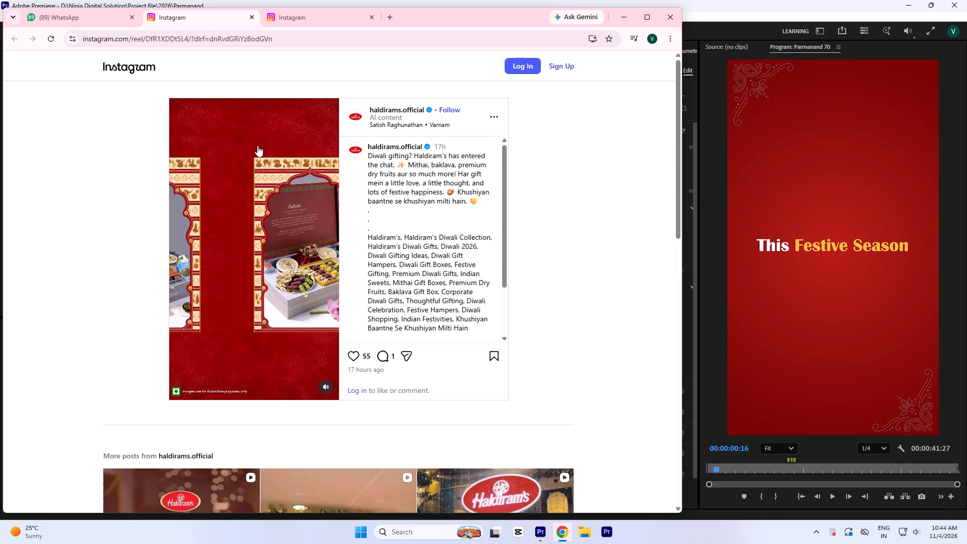
Copy the share link of Haldiram's Diwali gifting reel.
left_click(403, 360)
left_click(260, 347)
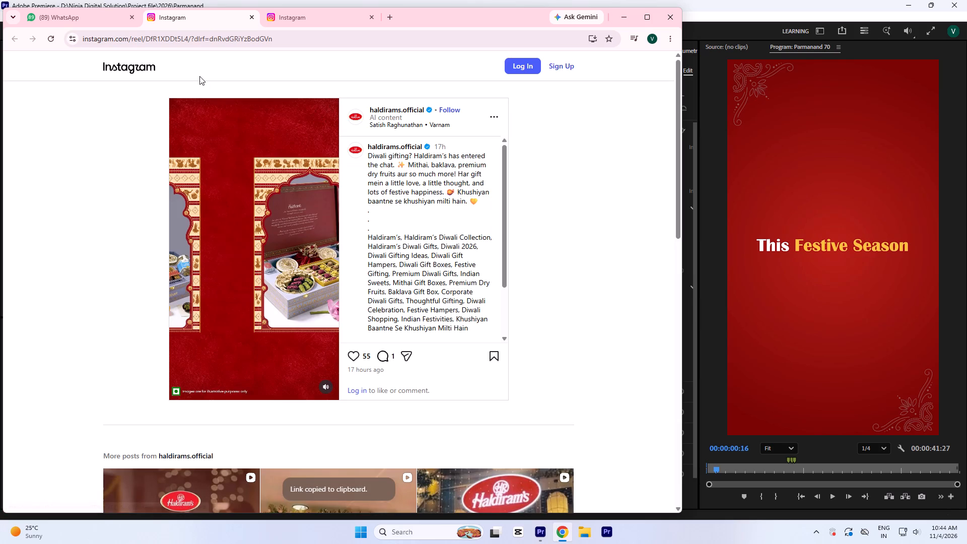
Open the FastDl Instagram downloader in a new browser tab and look up the copied Haldiram's reel link there.
left_click(320, 21)
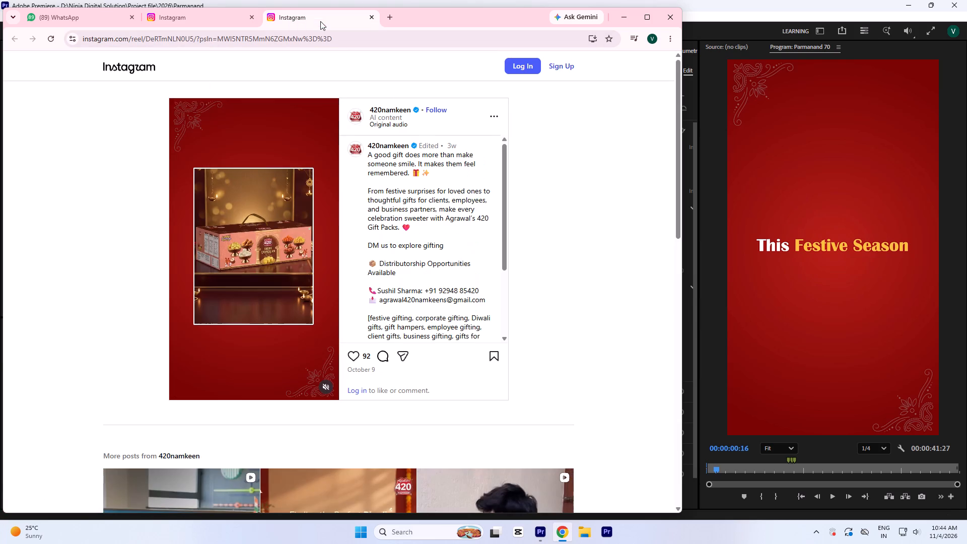
left_click(387, 19)
left_click(261, 195)
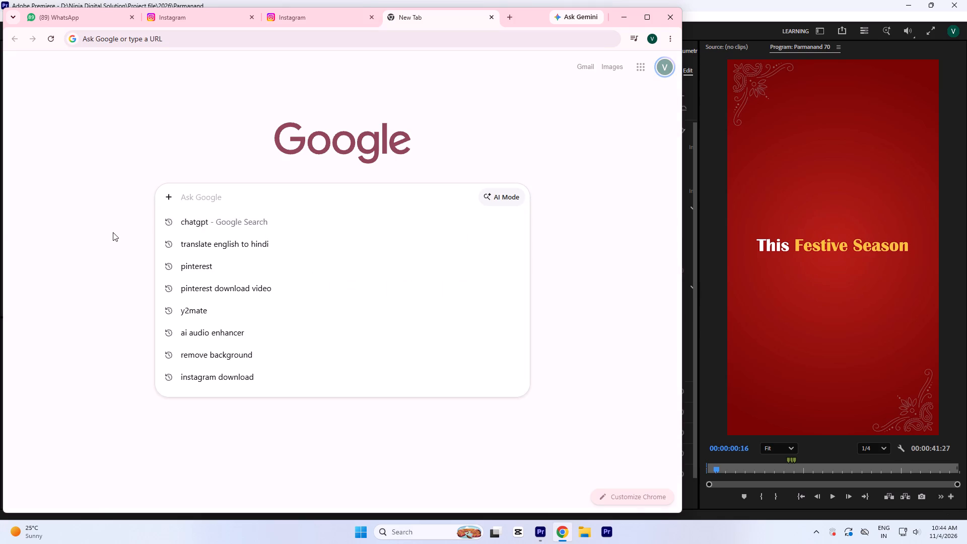
left_click(112, 230)
left_click(393, 292)
left_click(222, 215)
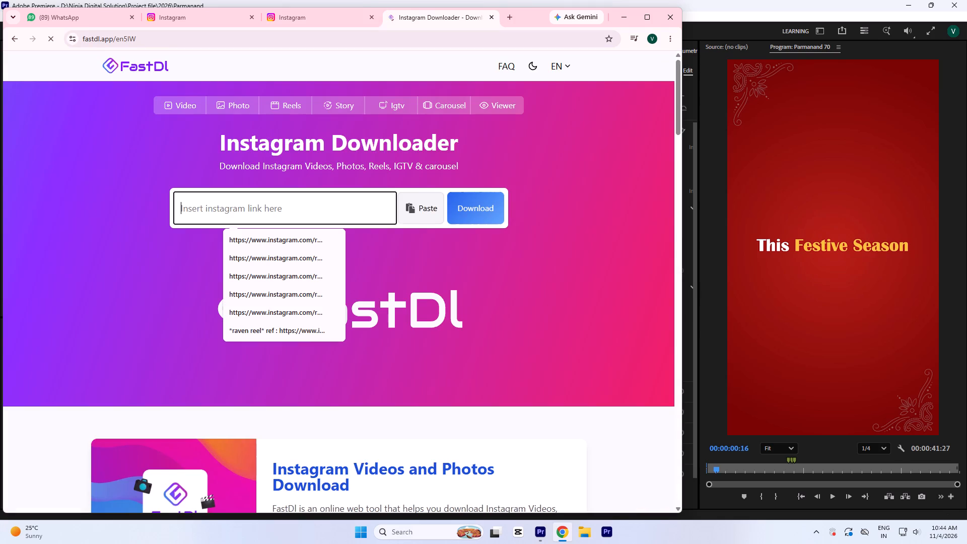
key("ctrl+v")
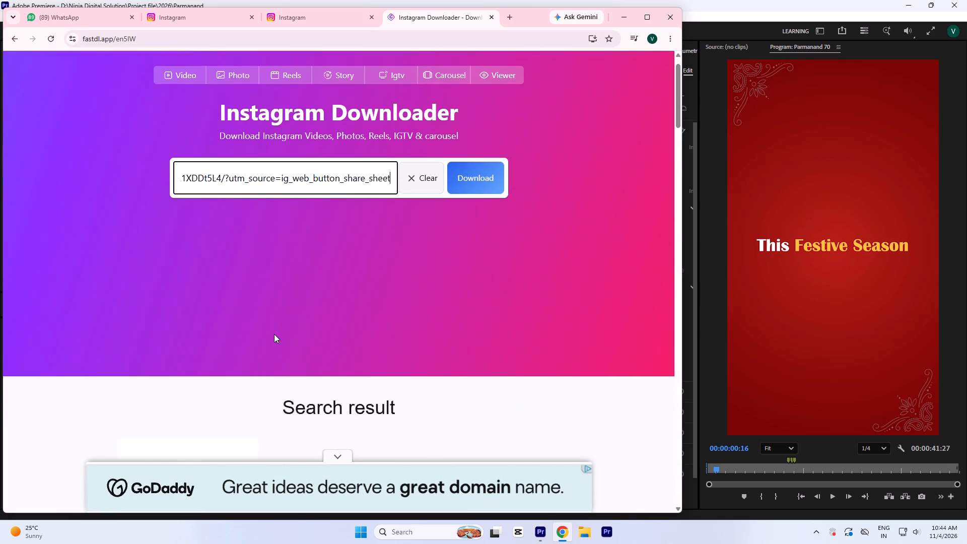
left_click(340, 456)
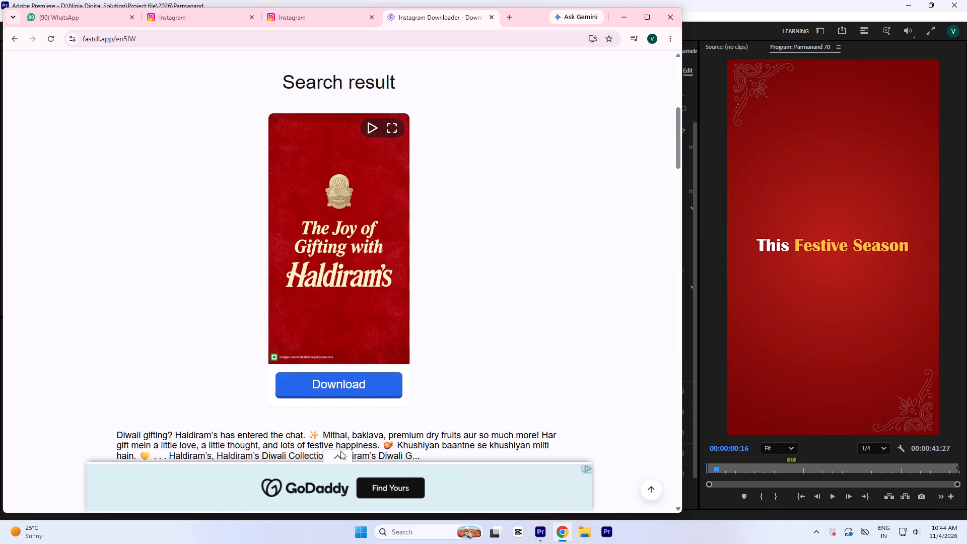
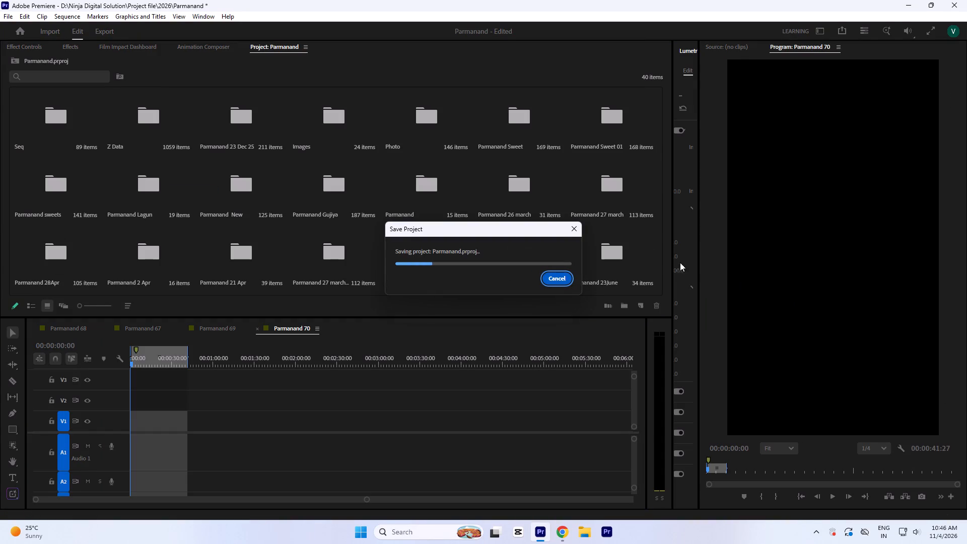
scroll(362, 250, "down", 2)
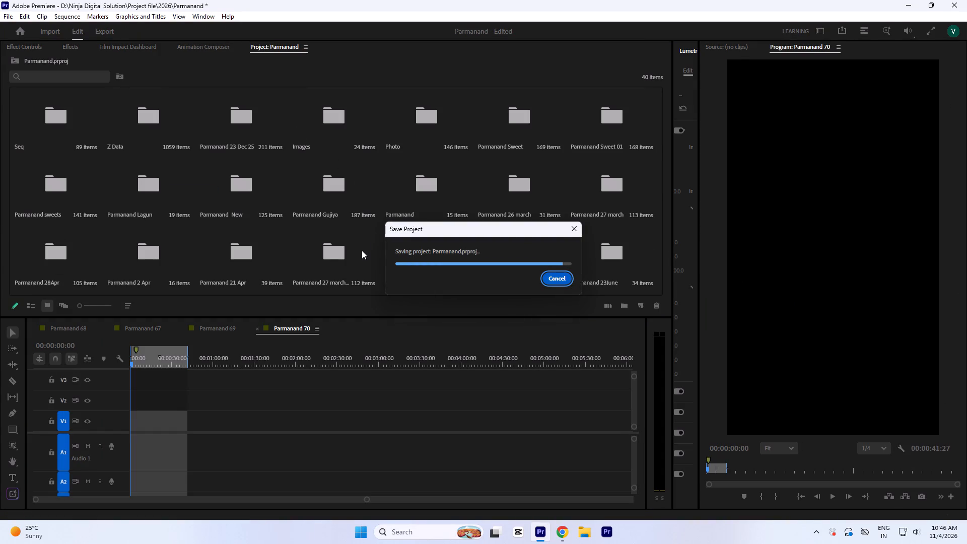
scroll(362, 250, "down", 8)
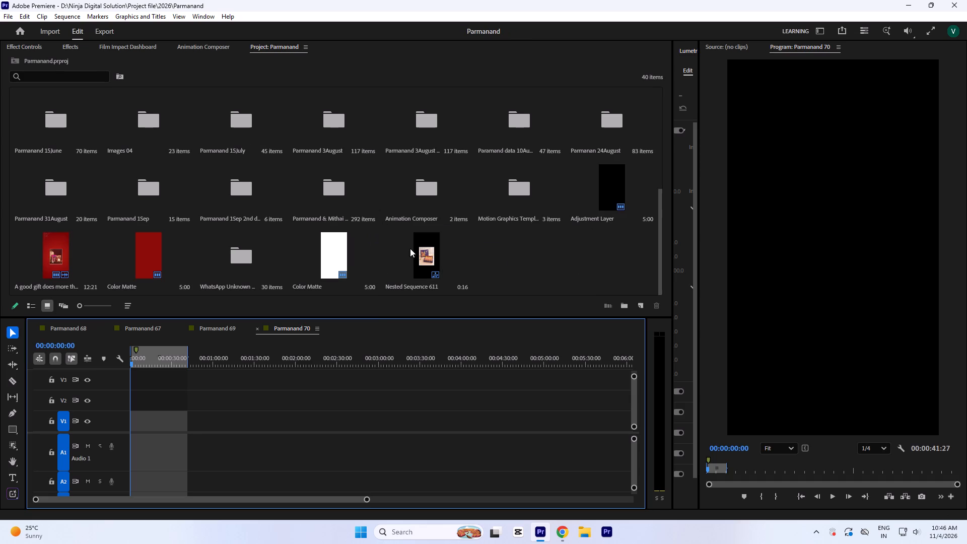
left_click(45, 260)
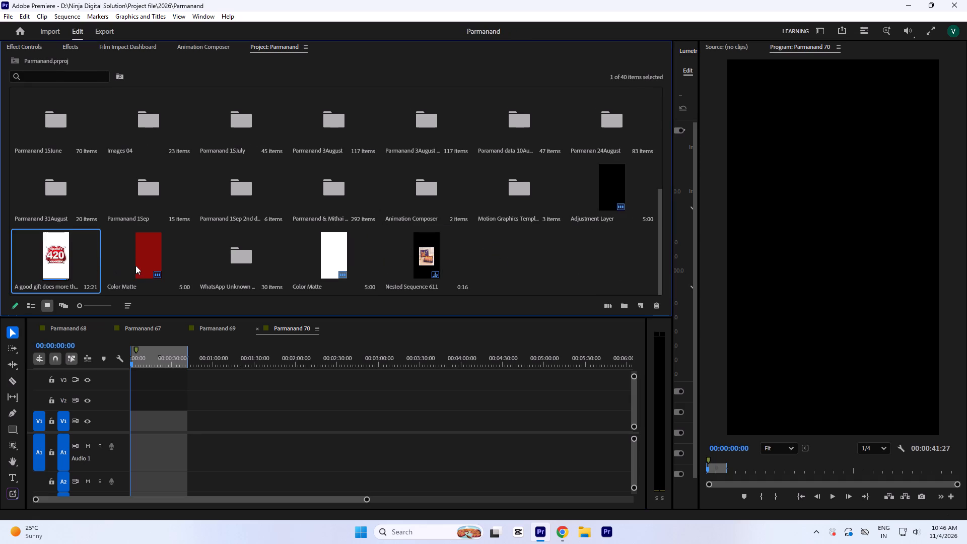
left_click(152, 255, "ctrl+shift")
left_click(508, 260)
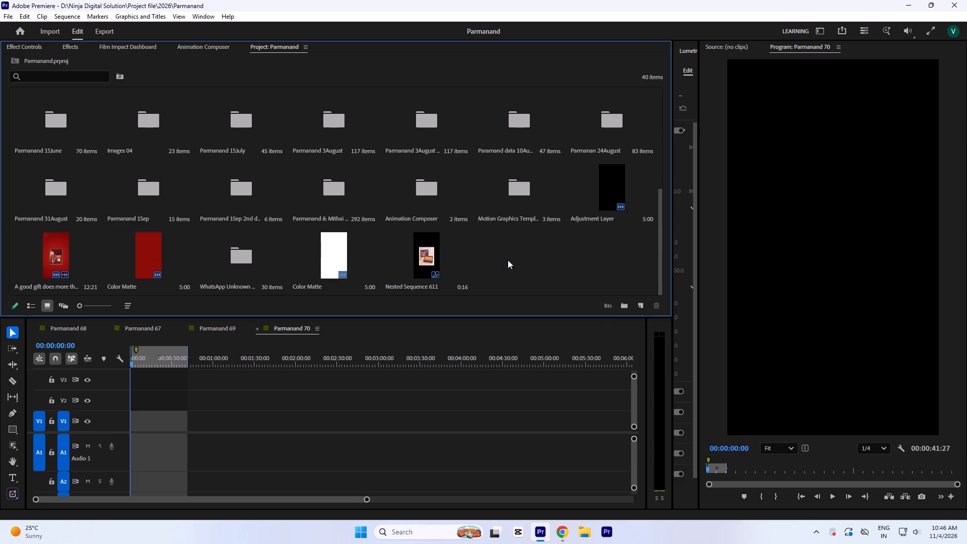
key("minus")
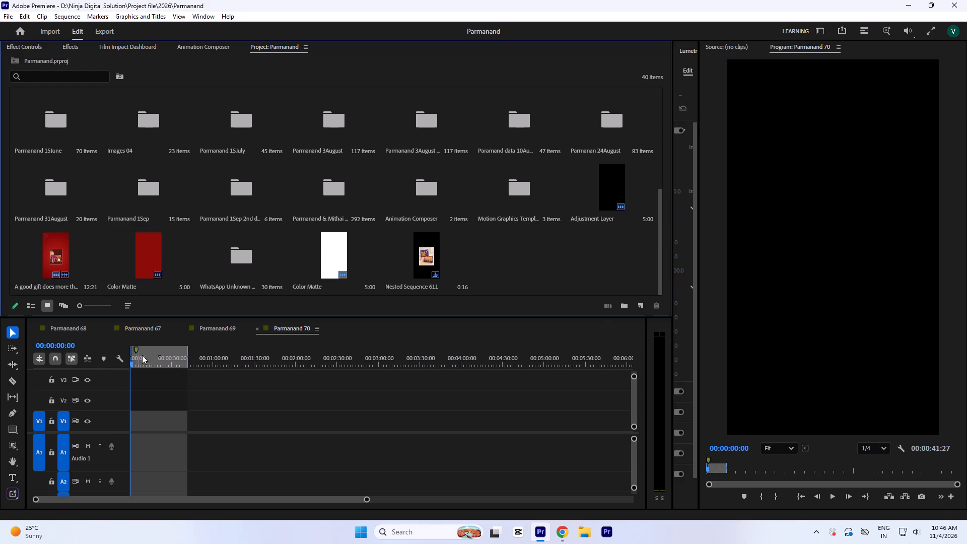
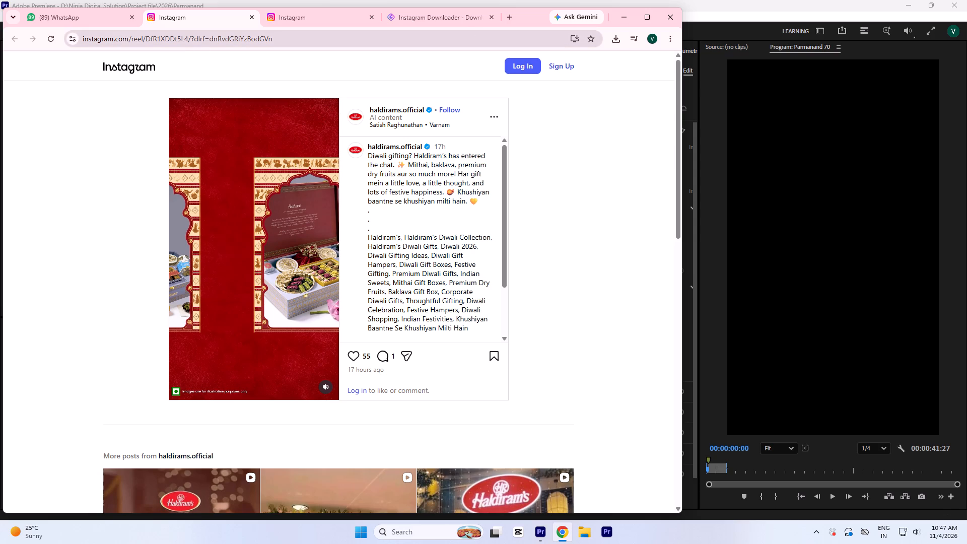
Bring the downloaded Haldiram's Diwali gifting video into Premiere, placing it at the start of the Parmanand 70 sequence on V1 and A1.
left_click(456, 15)
left_click(618, 39)
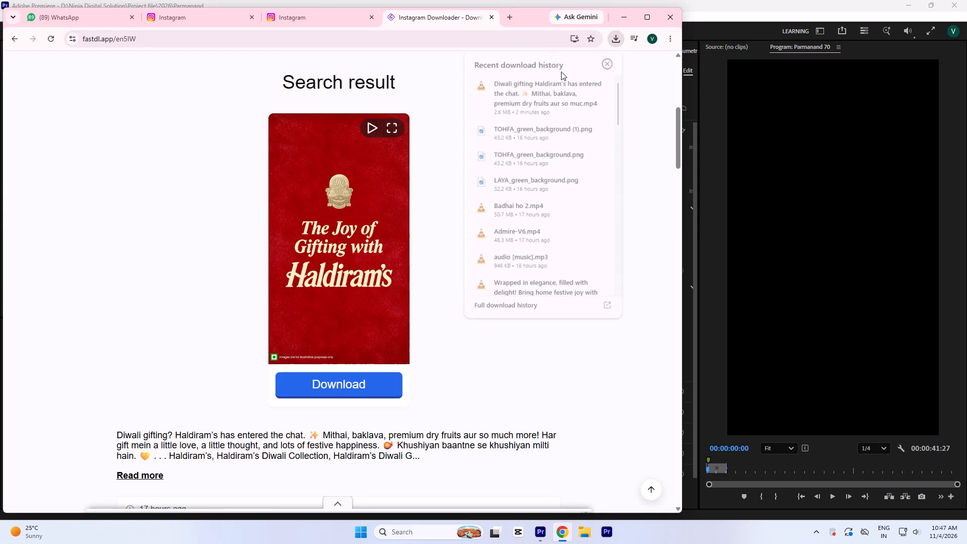
left_click_drag(510, 86, 466, 501)
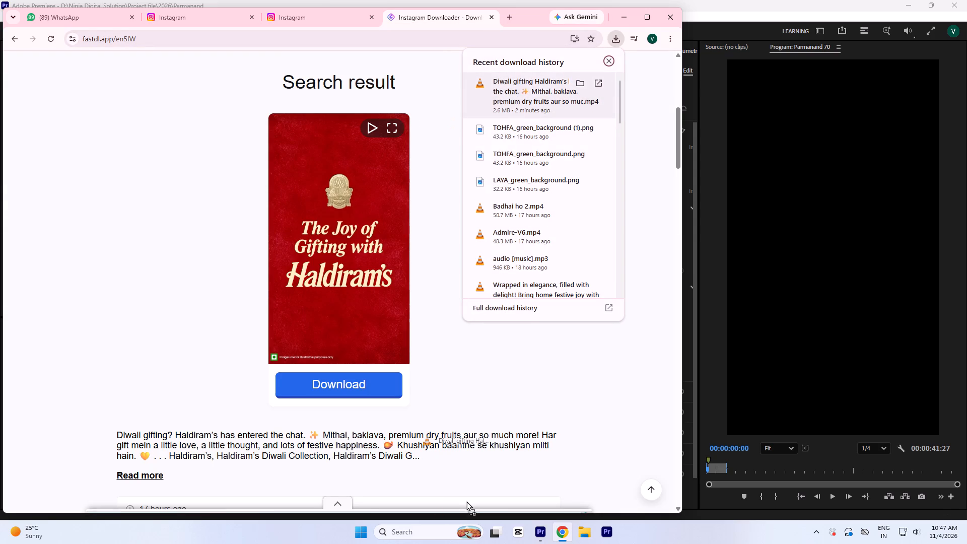
left_click_drag(466, 501, 96, 430)
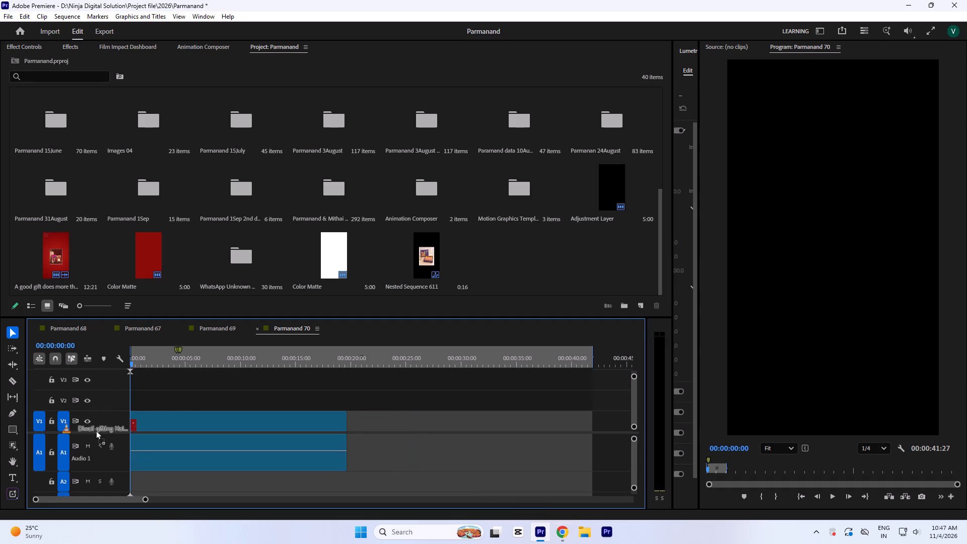
left_click_drag(96, 430, 95, 431)
Scale the Haldiram's Diwali gifting clip on V1 to fill the sequence frame.
left_click(191, 427)
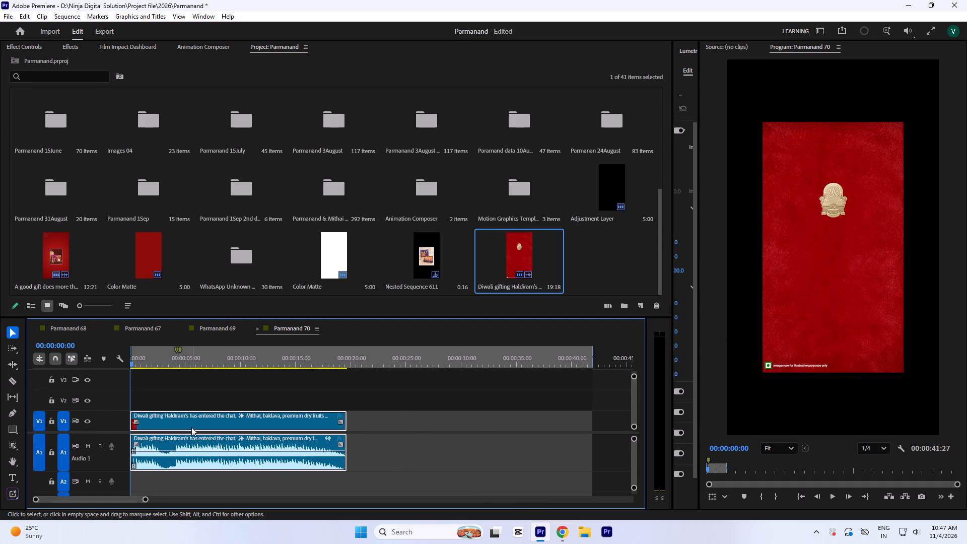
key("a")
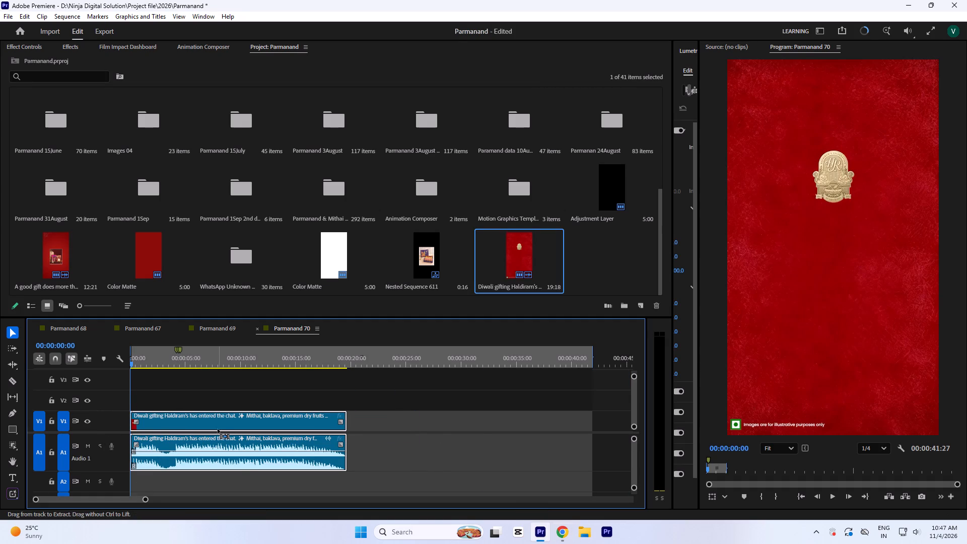
Unlink the audio from the video of the Diwali gifting Haldiram's clip in the Parmanand 70 sequence.
key("ctrl+l")
Play the opening four seconds of the Diwali gifting clip to study its title animation and soundtrack.
key("equal")
key("equal")
key("space")
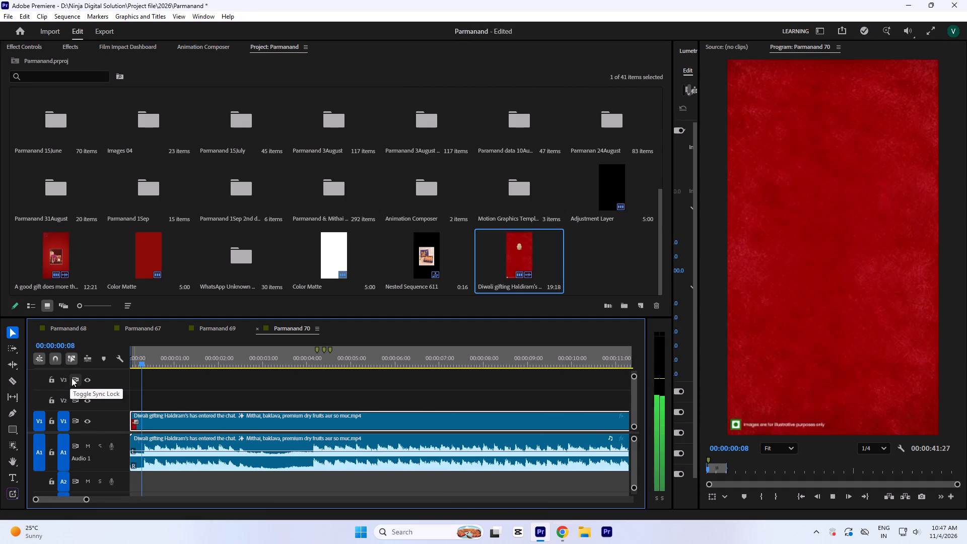
key("space")
key("space")
key("space")
key("space")
key("space")
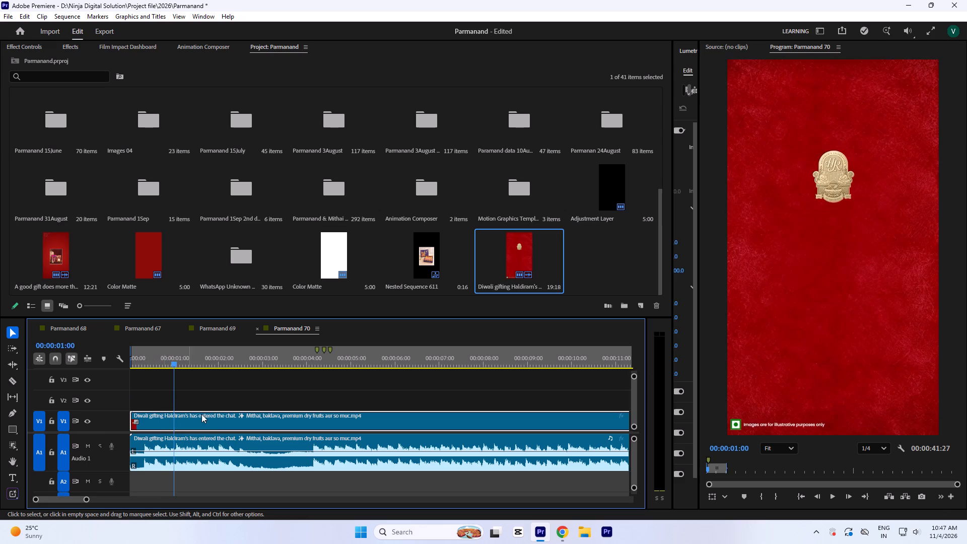
key("space")
key("space")
key("space")
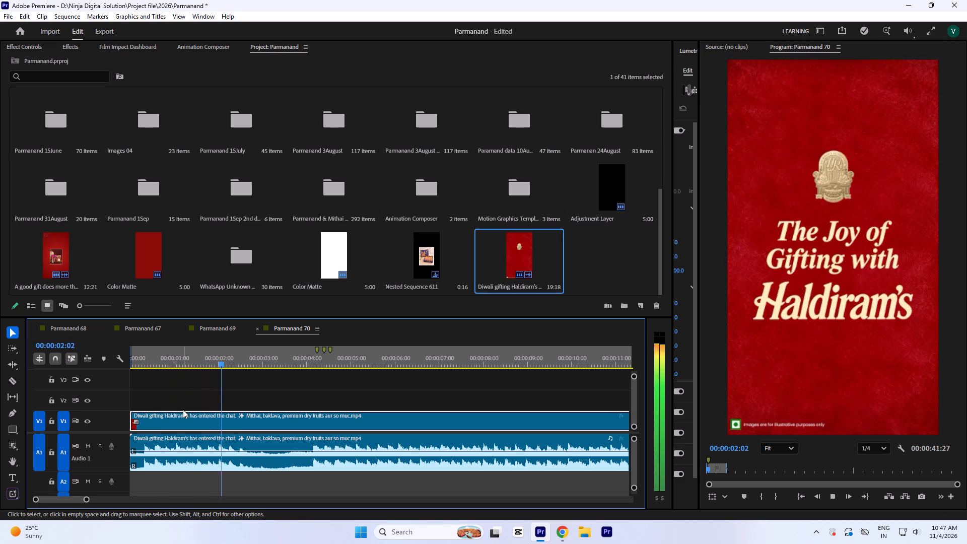
key("space")
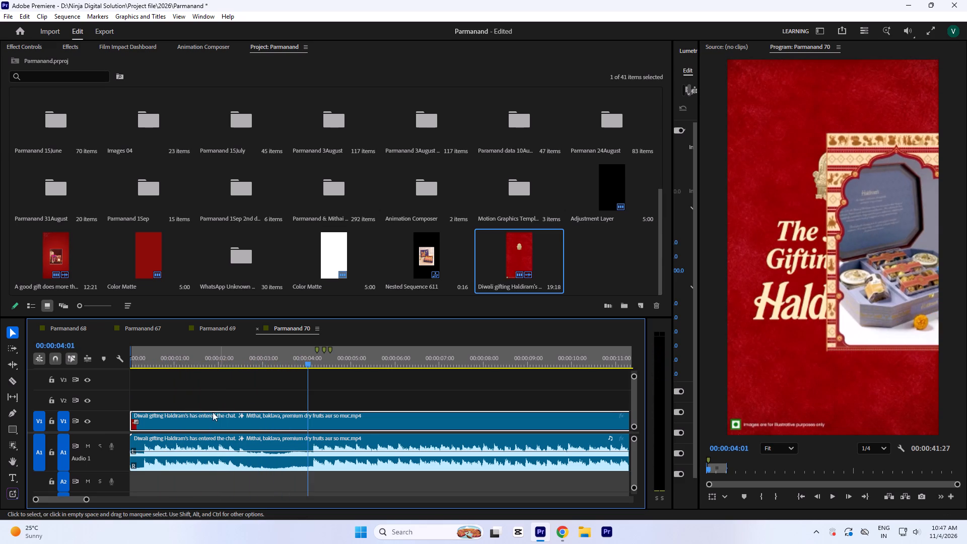
left_click_drag(194, 369, 56, 372)
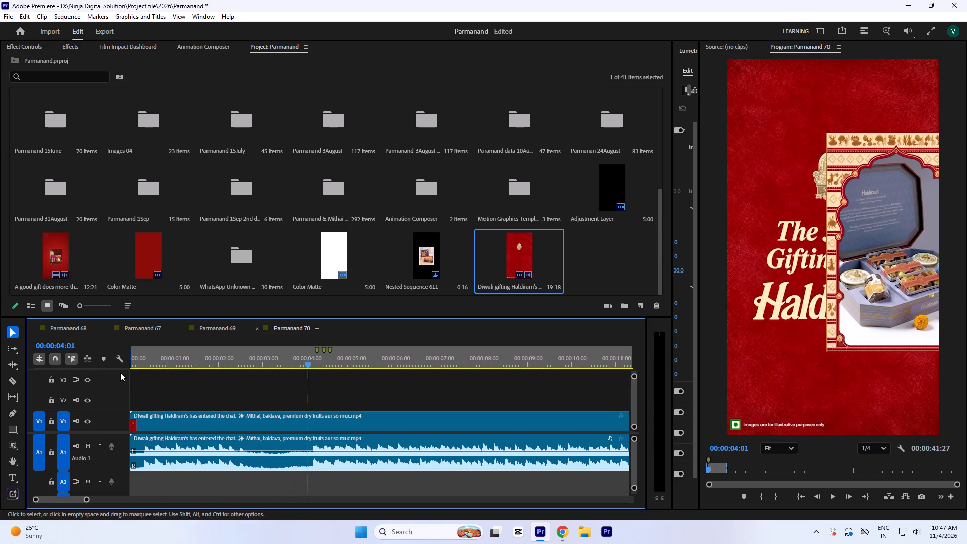
Park the playhead at 00:00:02:25 and take a screenshot of the "The Joy of Gifting with Haldiram's" title.
left_click_drag(170, 364, 182, 393)
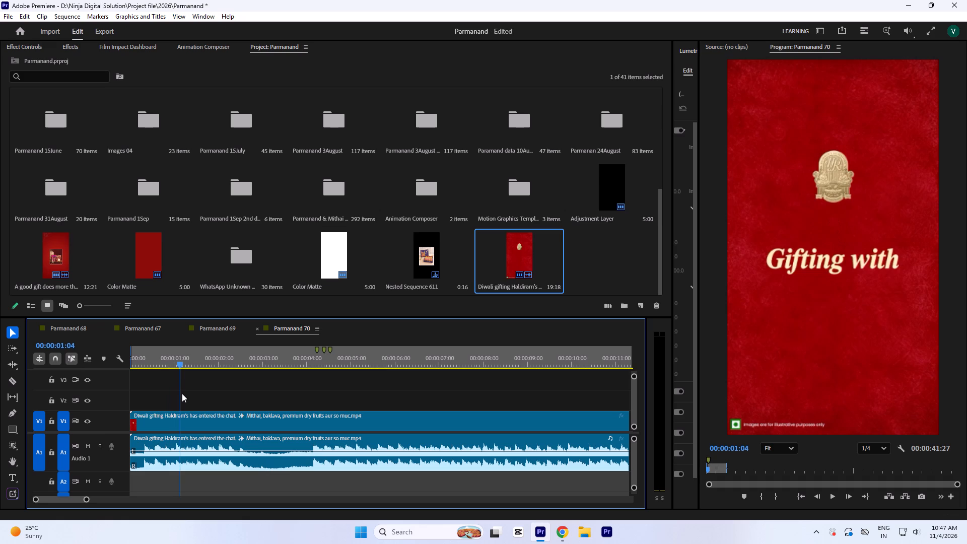
left_click_drag(182, 393, 242, 398)
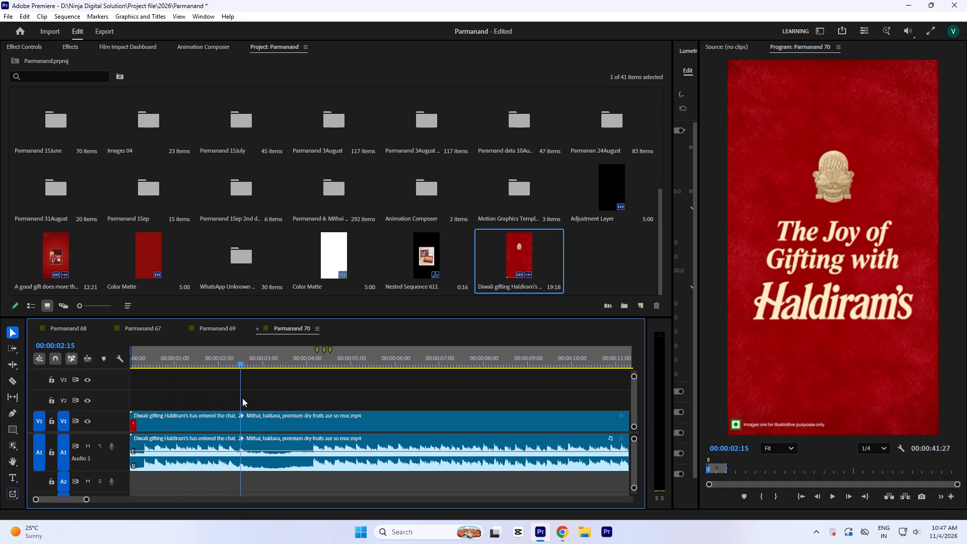
left_click_drag(242, 398, 257, 402)
key("shift+super+s")
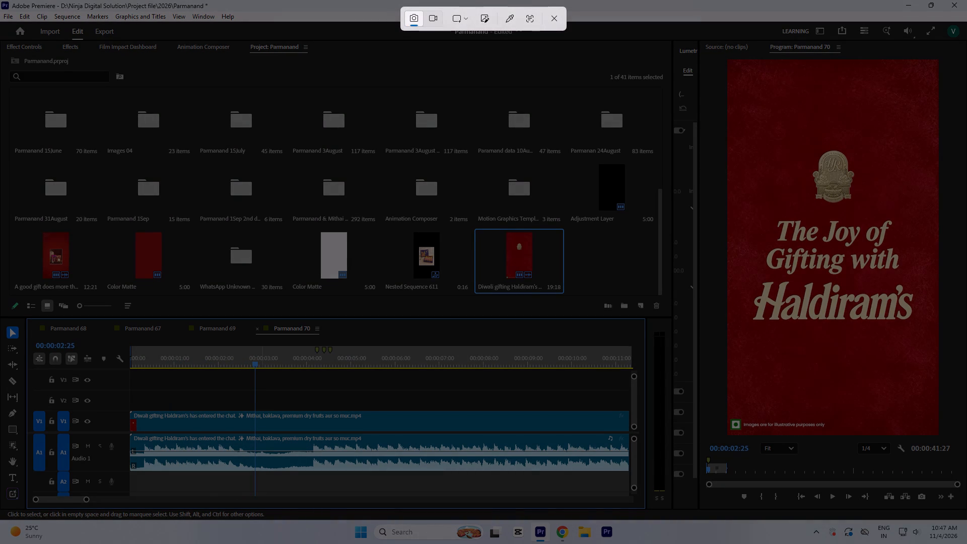
Capture only the "The Joy of Gifting with Haldiram's" lettering from the program preview as a cropped screenshot, leaving out the emblem above it.
left_click_drag(737, 202, 922, 348)
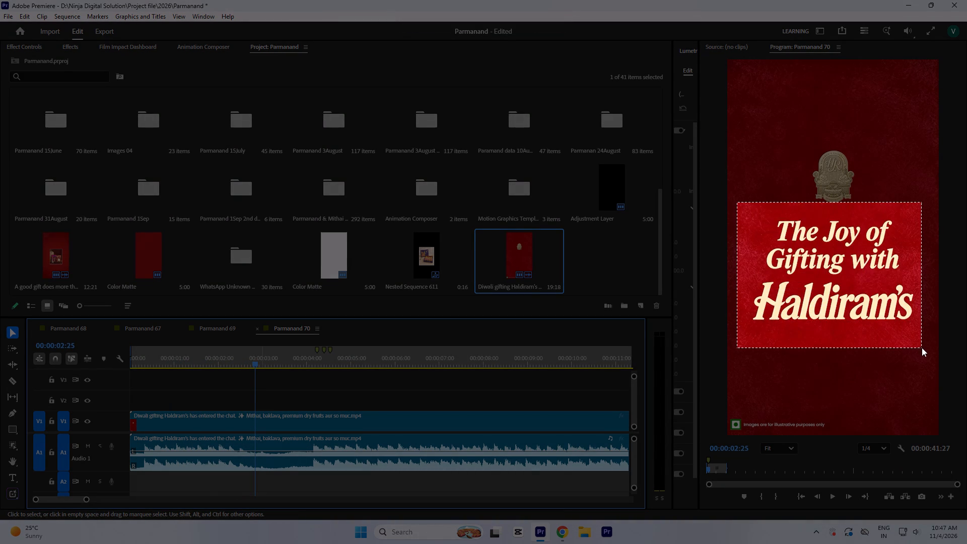
left_click_drag(922, 348, 927, 346)
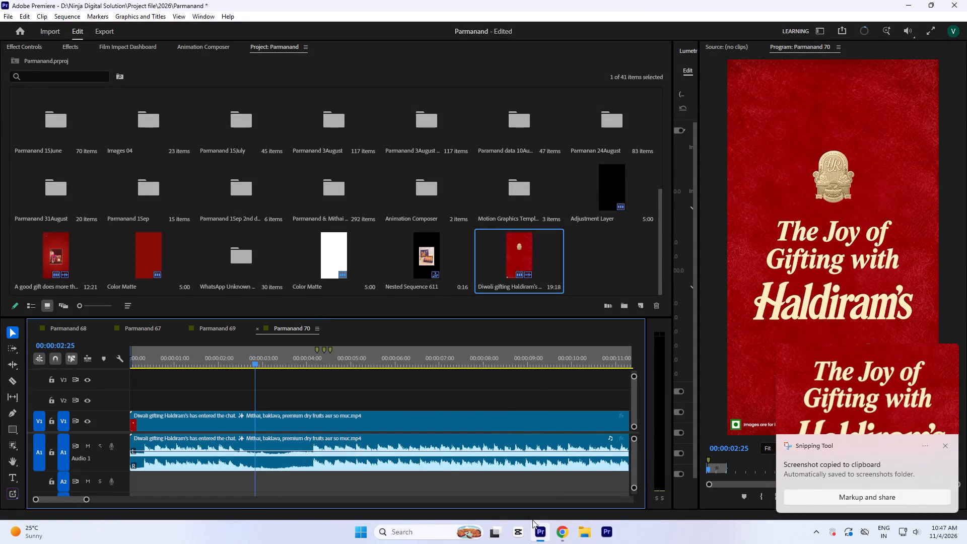
Switch to Chrome with the title screenshot copied.
left_click(563, 534)
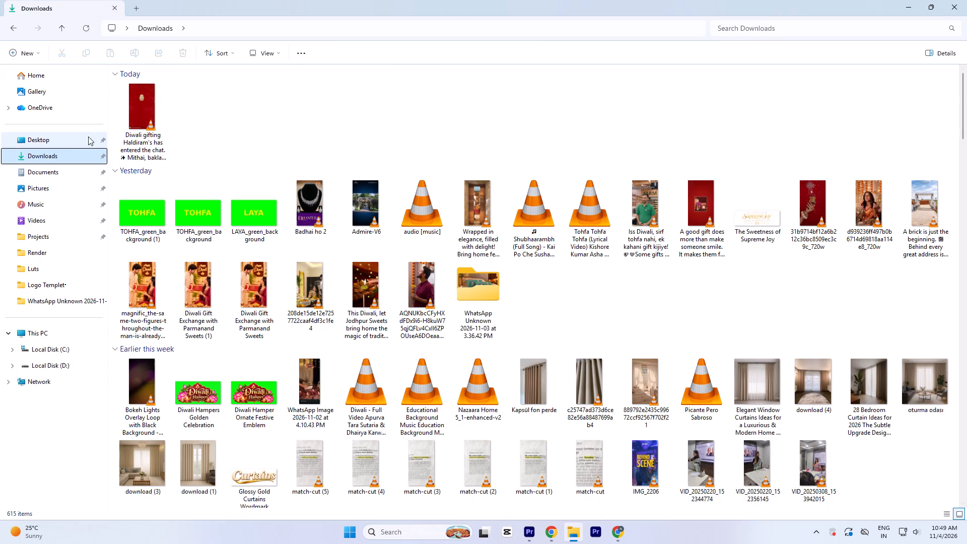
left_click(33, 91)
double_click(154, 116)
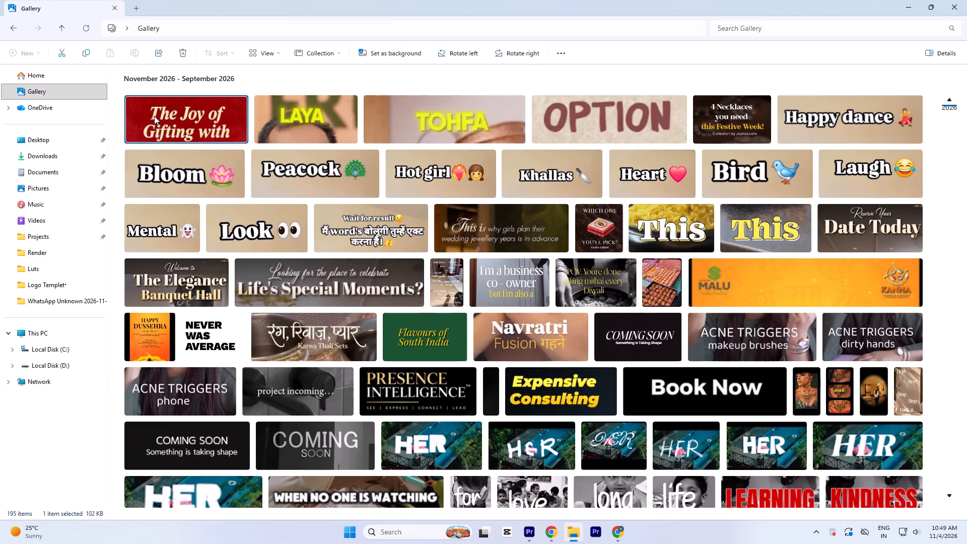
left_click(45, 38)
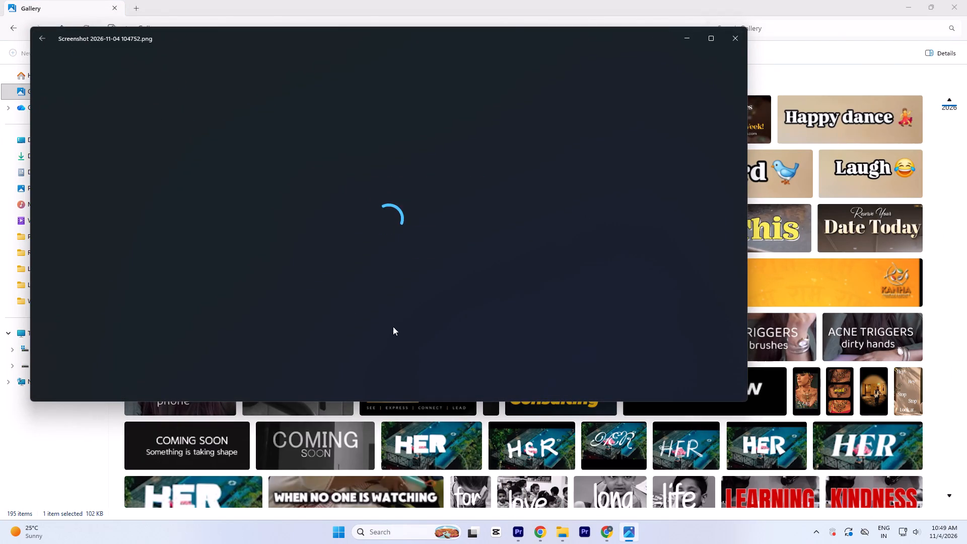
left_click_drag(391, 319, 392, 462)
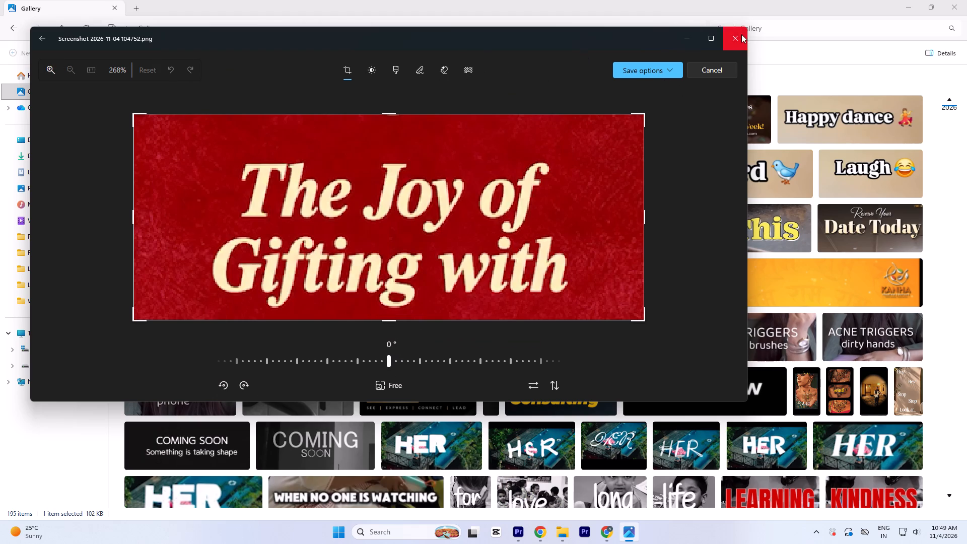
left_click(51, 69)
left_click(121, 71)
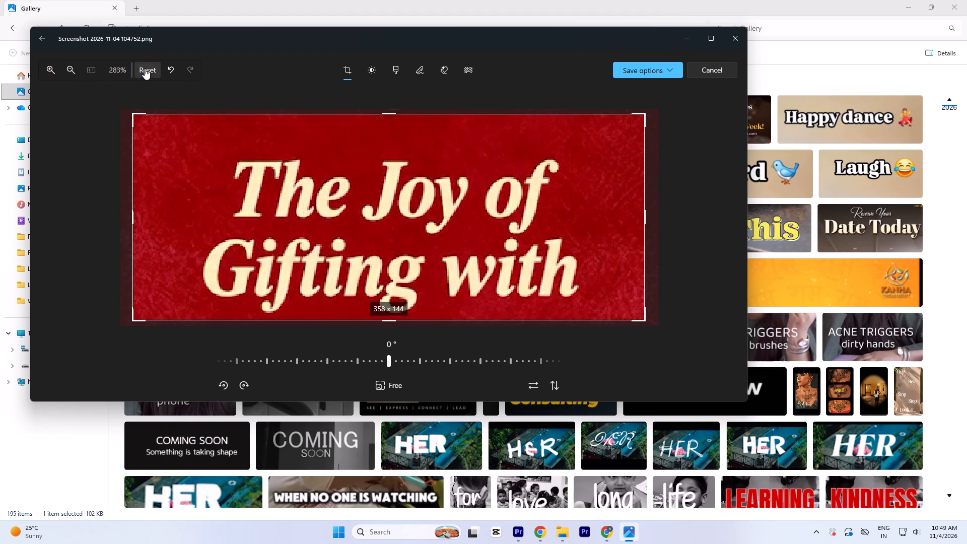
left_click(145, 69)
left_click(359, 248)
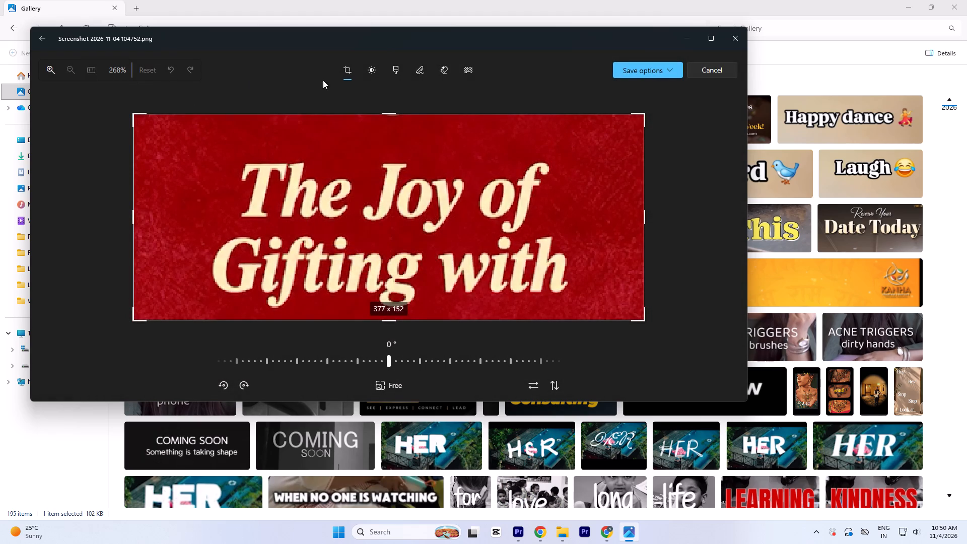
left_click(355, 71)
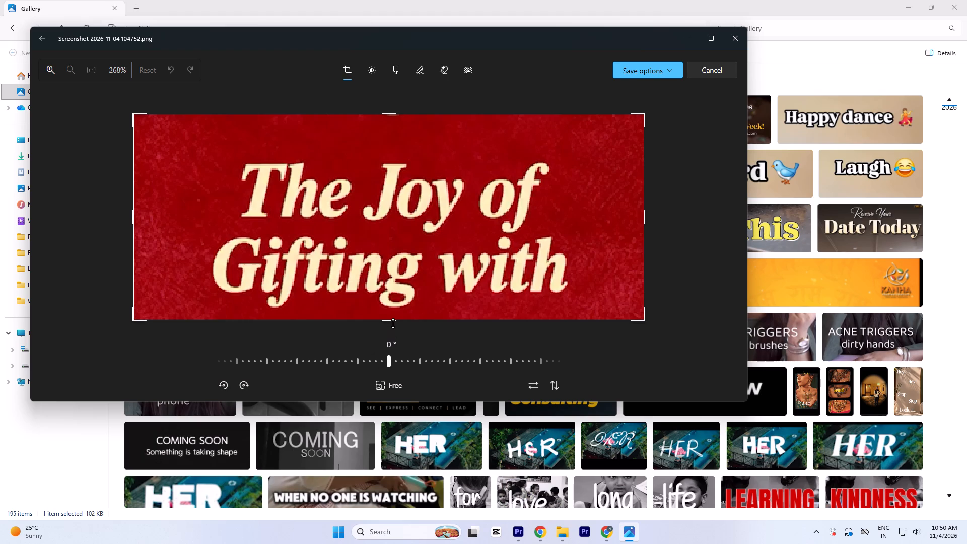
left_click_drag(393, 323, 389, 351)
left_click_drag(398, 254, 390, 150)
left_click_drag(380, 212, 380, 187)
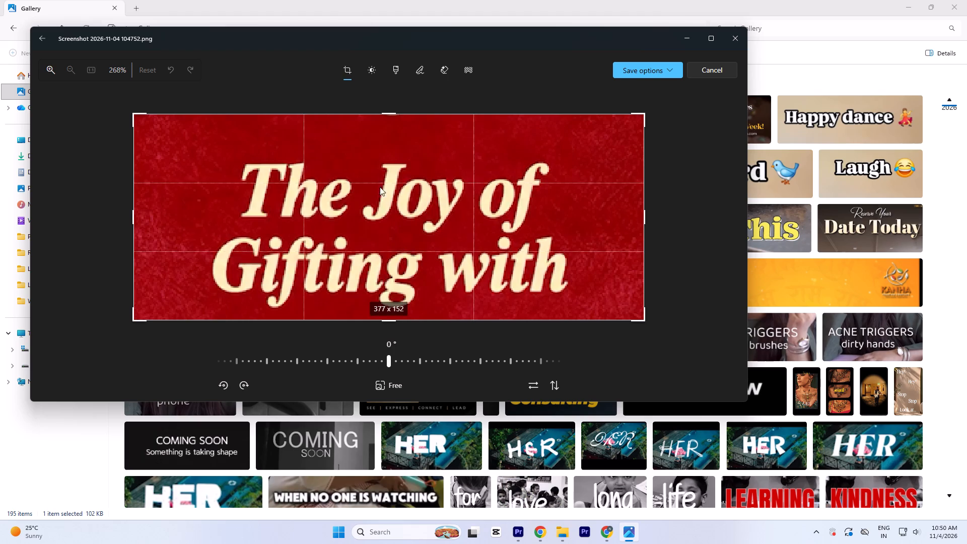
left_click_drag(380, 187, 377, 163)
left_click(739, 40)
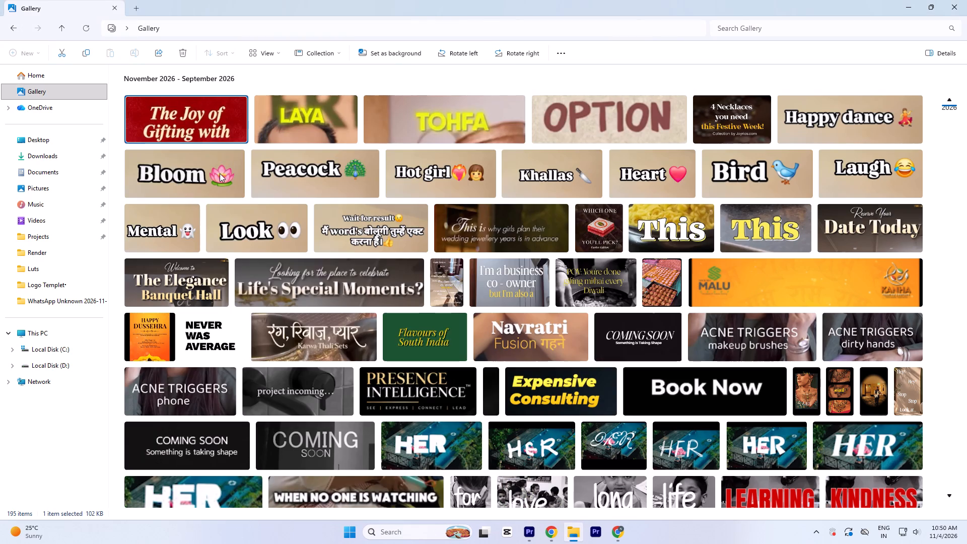
Delete the cropped "The Joy of Gifting with" screenshot from the Gallery.
left_click(190, 115)
key("Delete")
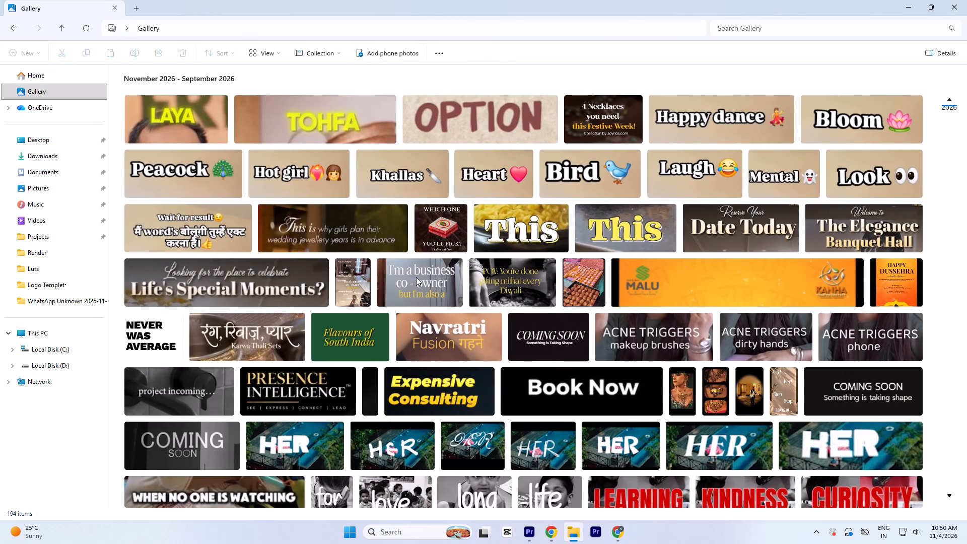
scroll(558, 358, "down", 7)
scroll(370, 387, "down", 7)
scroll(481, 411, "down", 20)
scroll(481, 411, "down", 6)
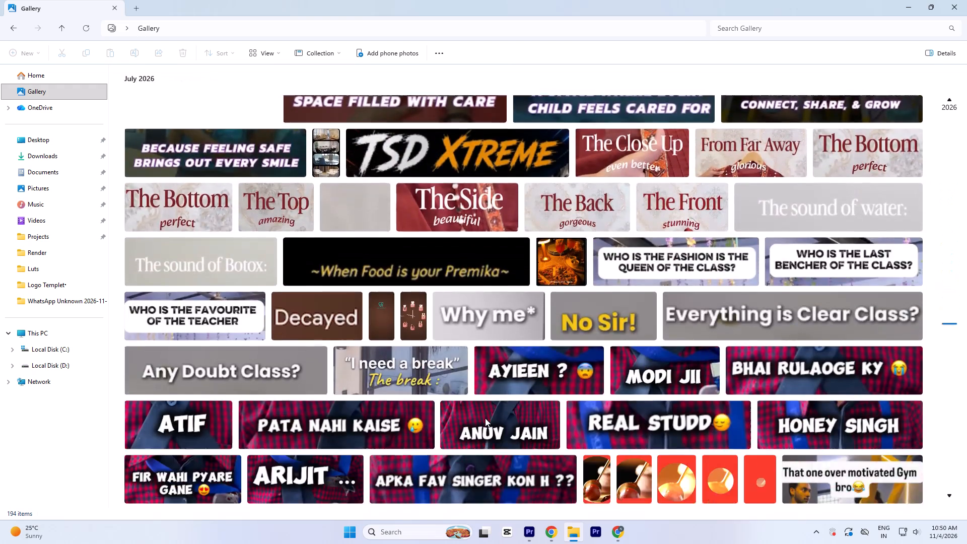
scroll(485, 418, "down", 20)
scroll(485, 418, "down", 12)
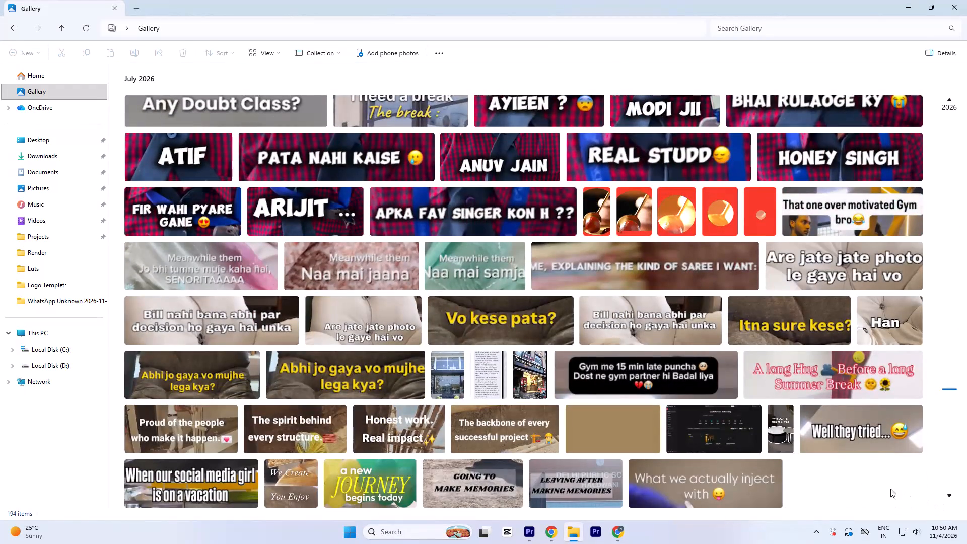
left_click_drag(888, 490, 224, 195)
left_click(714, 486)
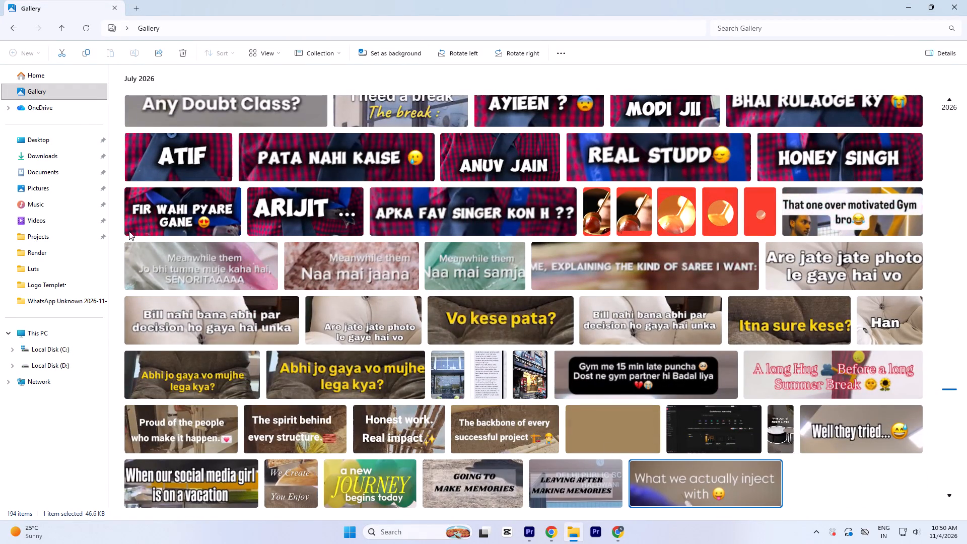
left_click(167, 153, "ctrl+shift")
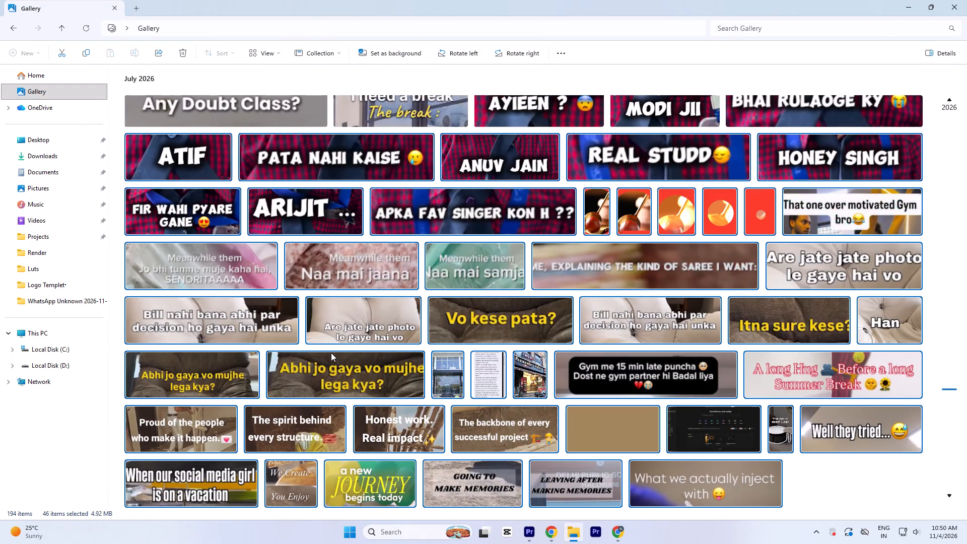
Delete the selected July 2026 screenshots from "ATIF" through "What we actually inject with" from the Gallery.
key("Delete")
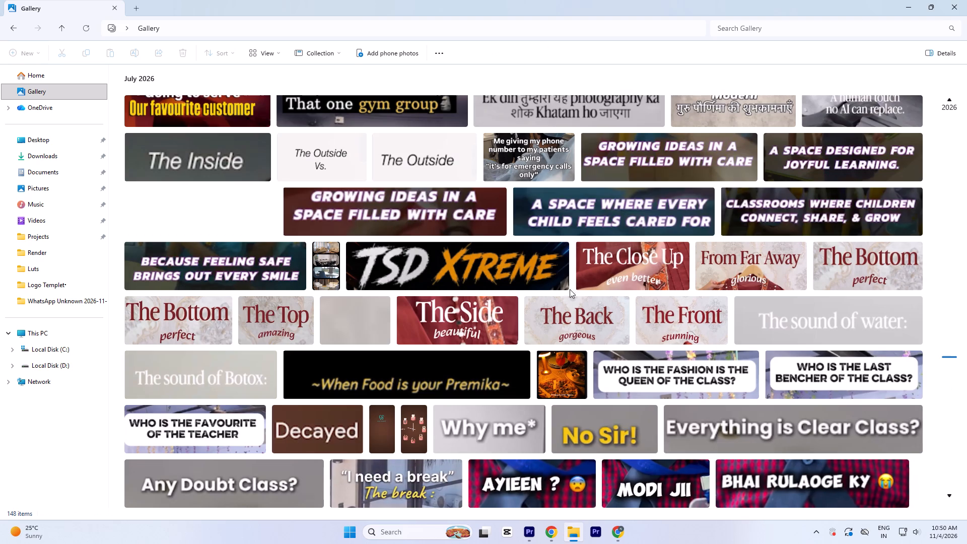
Delete the July 2026 screenshots from "The Inside" through "BHAI RULAOGE KY" from the Gallery, skipping all items that cannot be found.
scroll(549, 339, "down", 8)
left_click(781, 480)
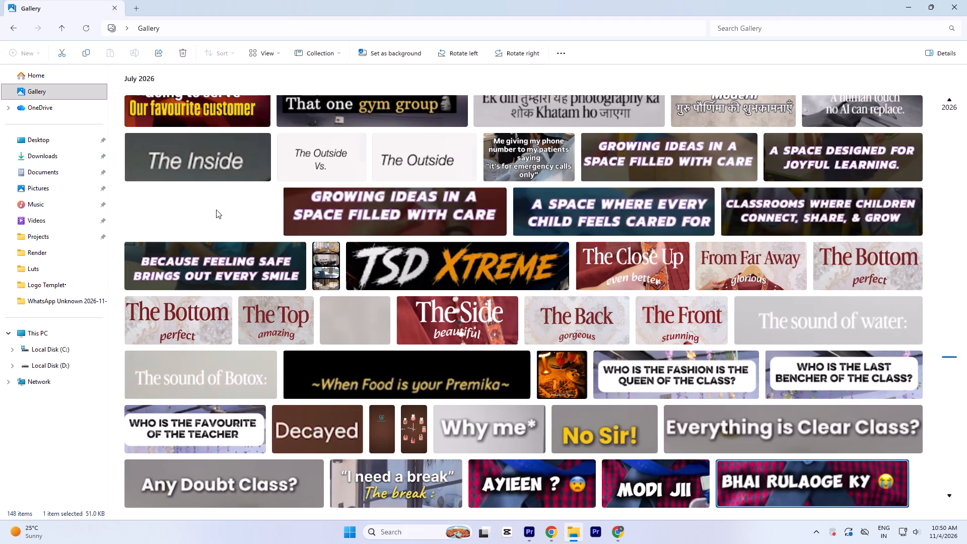
left_click(201, 157, "ctrl+shift")
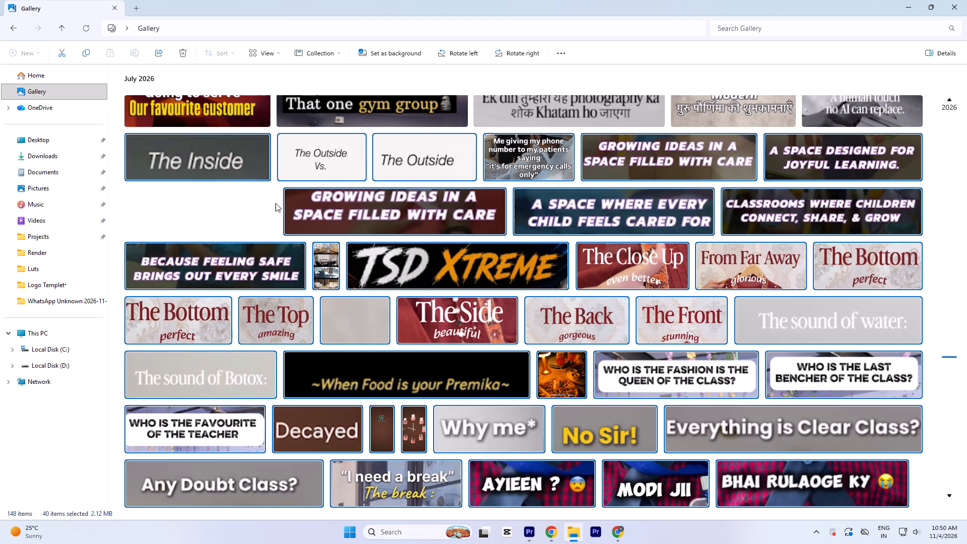
key("Delete")
scroll(501, 291, "up", 3)
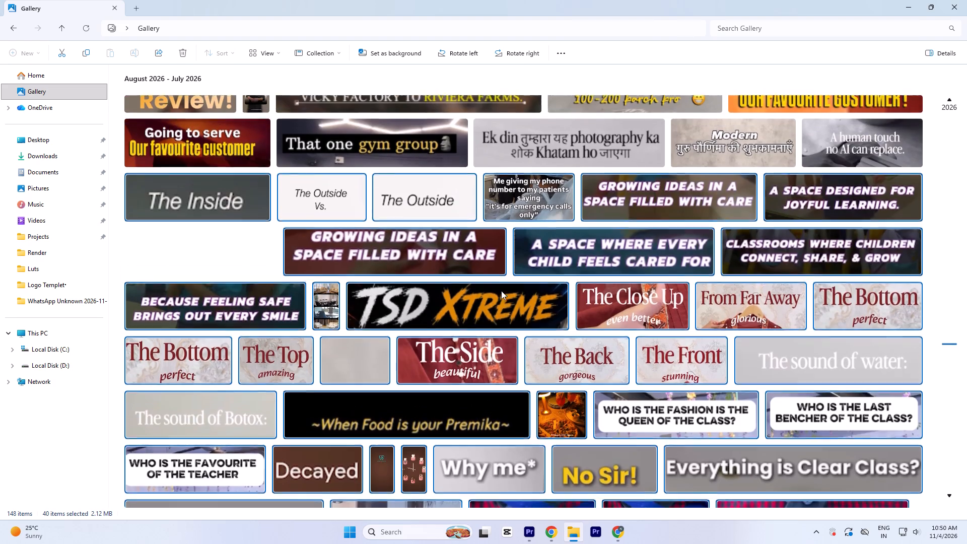
scroll(501, 291, "up", 2)
key("Delete")
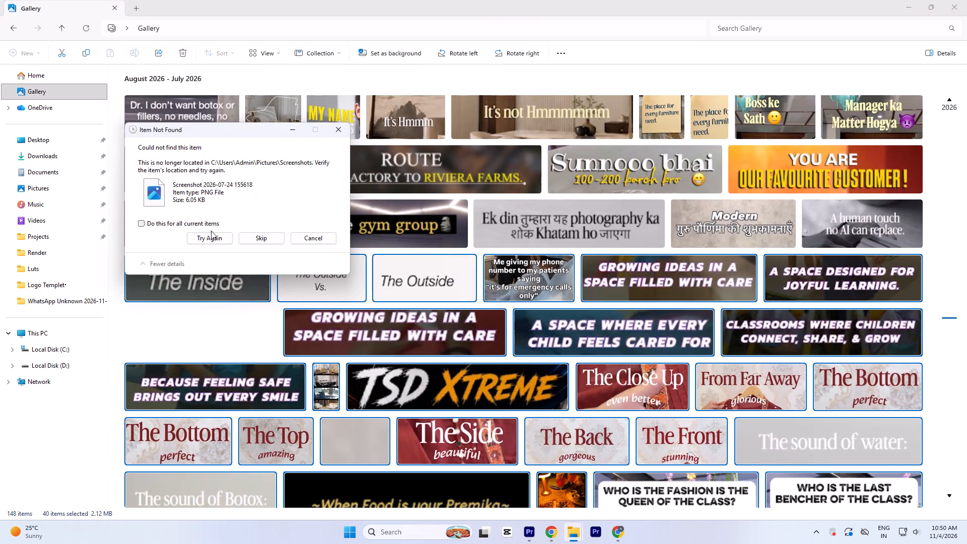
left_click(181, 223)
left_click(221, 241)
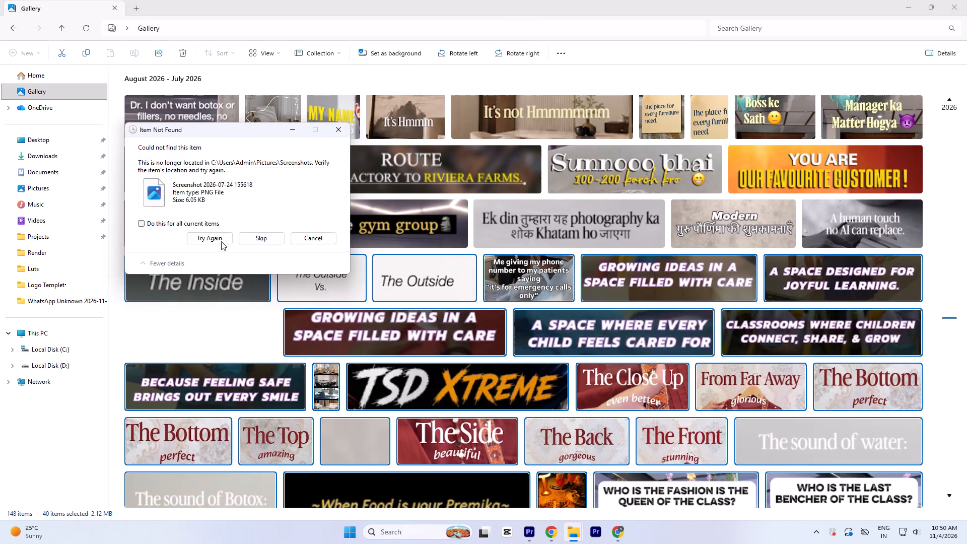
left_click(258, 237)
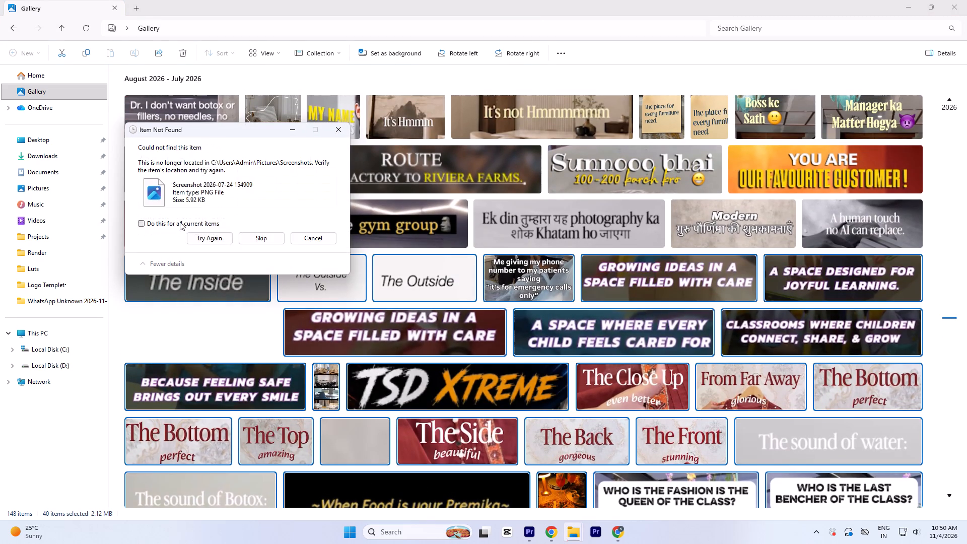
left_click(166, 219)
left_click(266, 243)
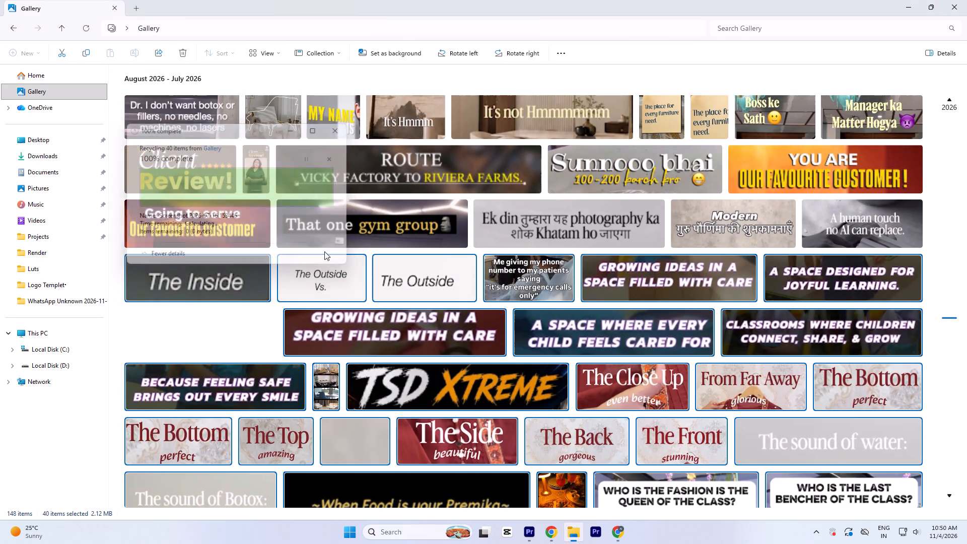
left_click(320, 310)
Begin selecting the next group of newer Gallery screenshots, starting from the one reading "The collaborating:".
scroll(409, 303, "up", 5)
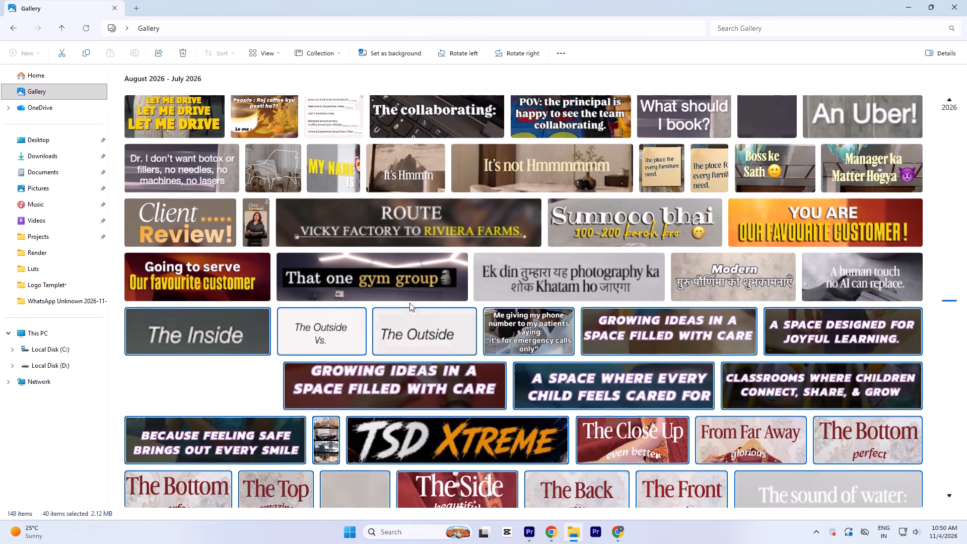
scroll(456, 292, "up", 4)
left_click(449, 292)
scroll(432, 289, "up", 11)
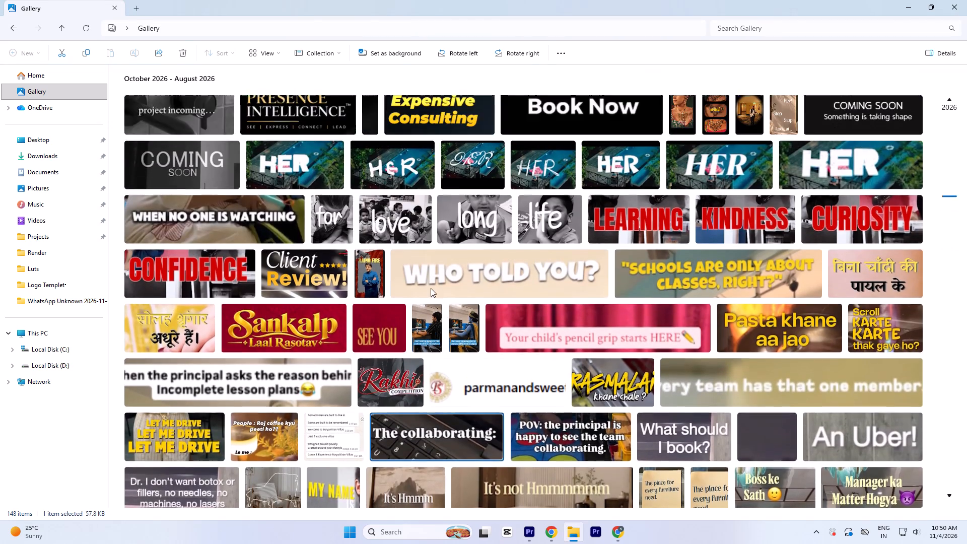
scroll(431, 288, "up", 17)
left_click(293, 226)
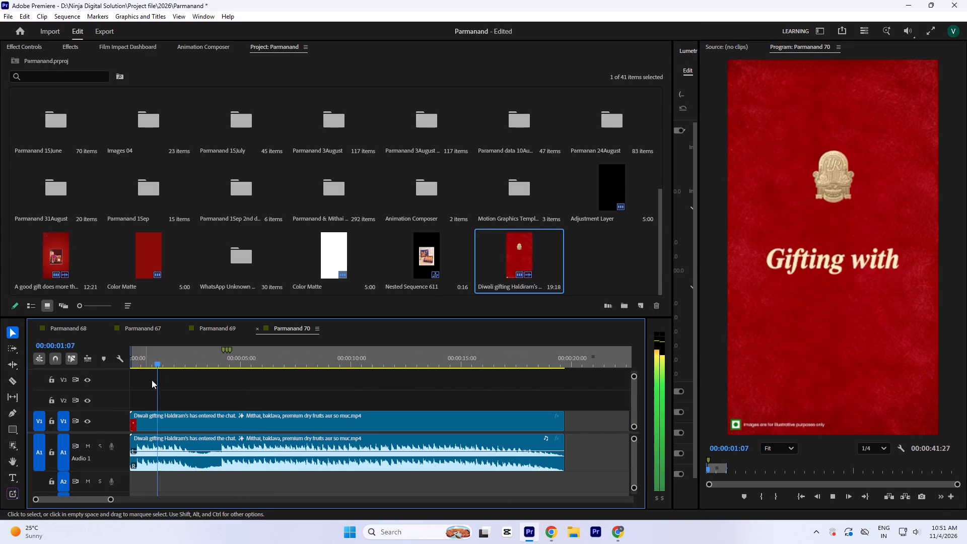
key("space")
Save the Parmanand project.
key("ctrl+s")
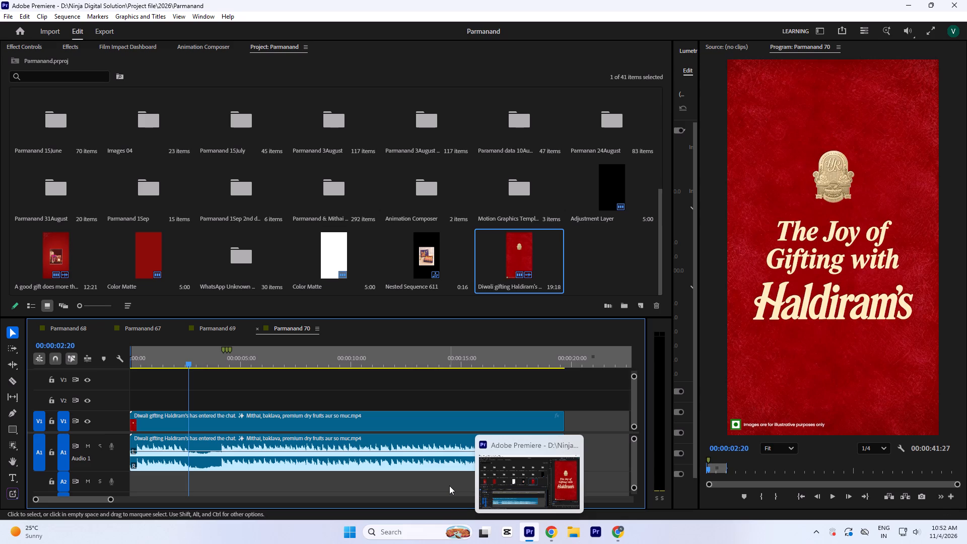
Play the reference clip from 00:00:05:05 to review the framed gift box shots.
left_click(246, 355)
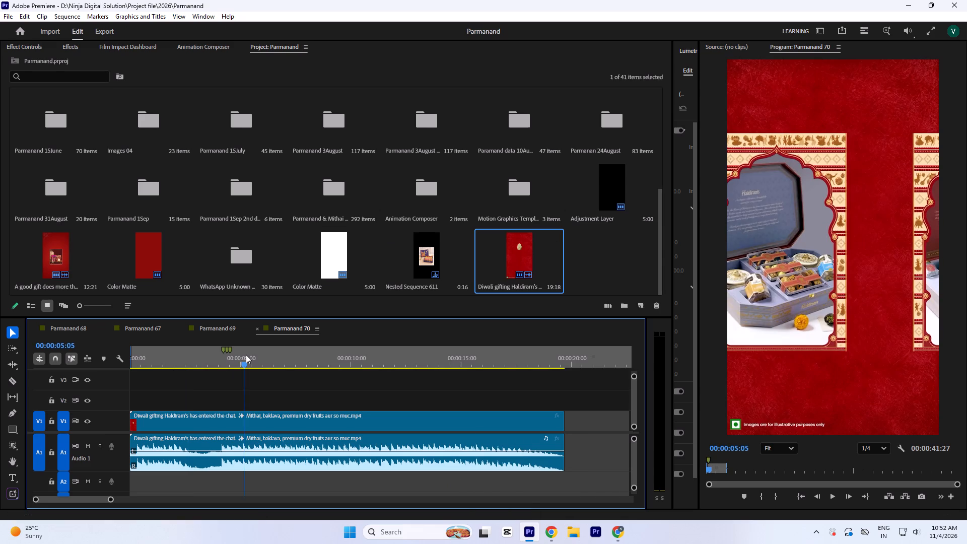
key("space")
key("space")
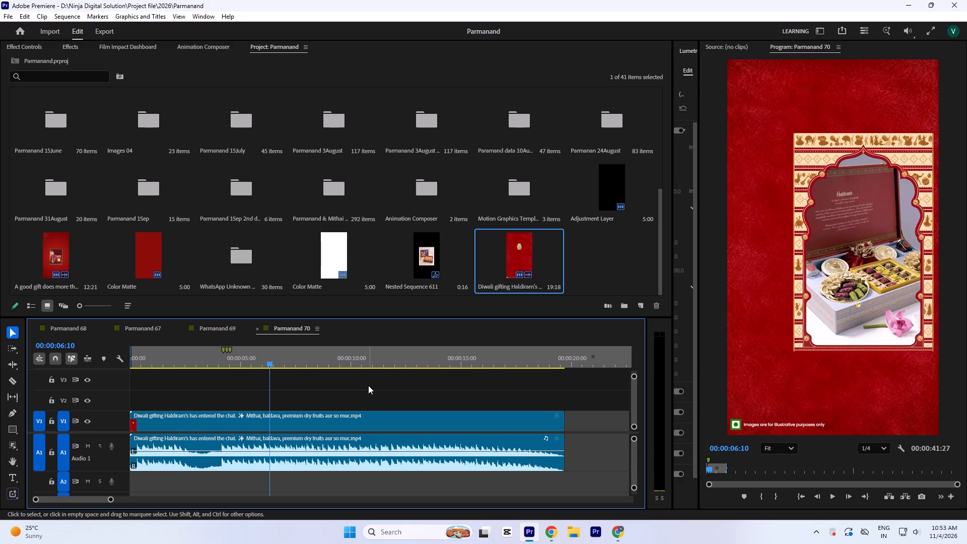
Search the Downloads folder in File Explorer for "manga", and close the window.
left_click(575, 529)
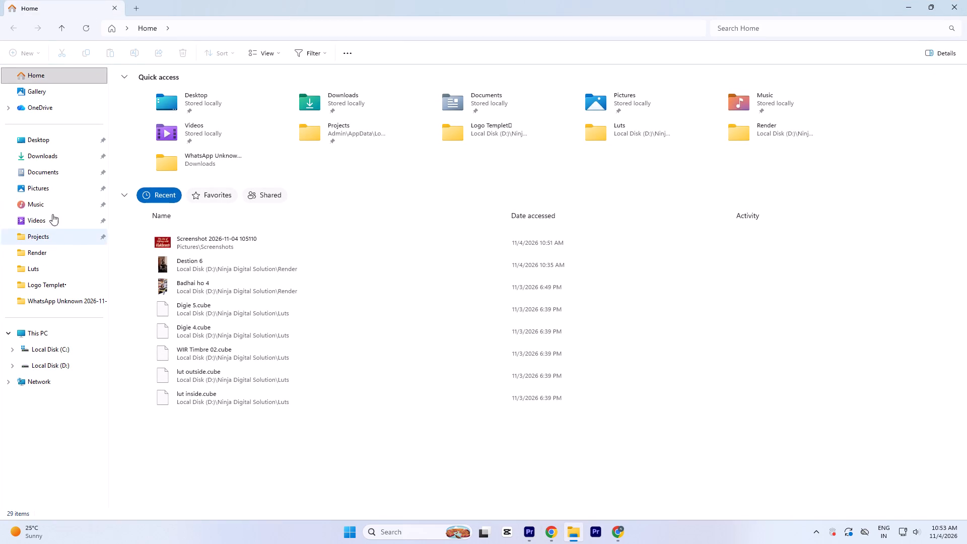
left_click(52, 161)
left_click(731, 31)
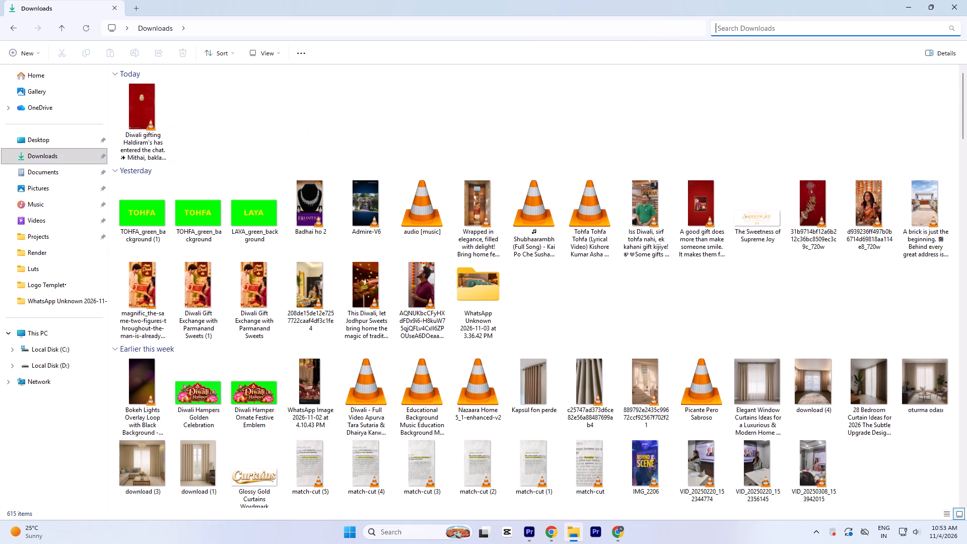
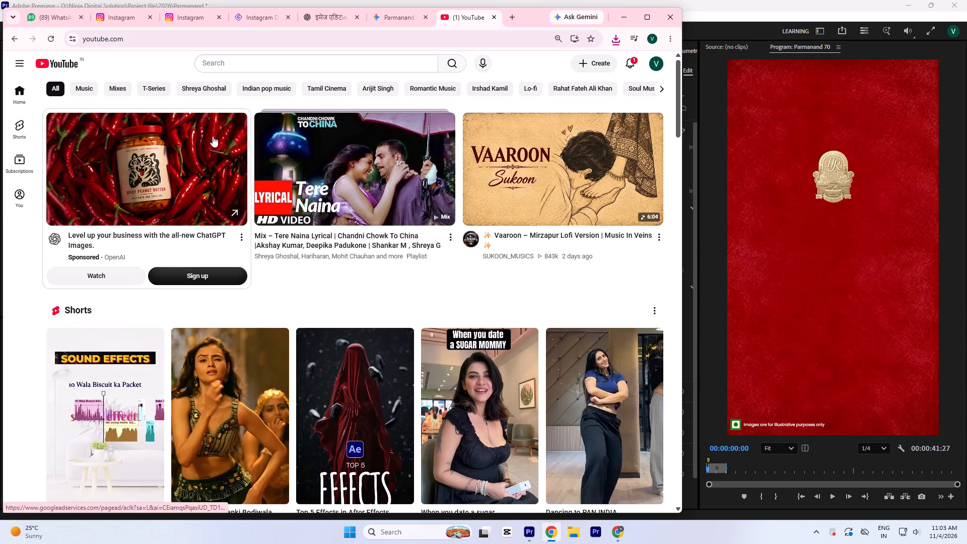
left_click(234, 65)
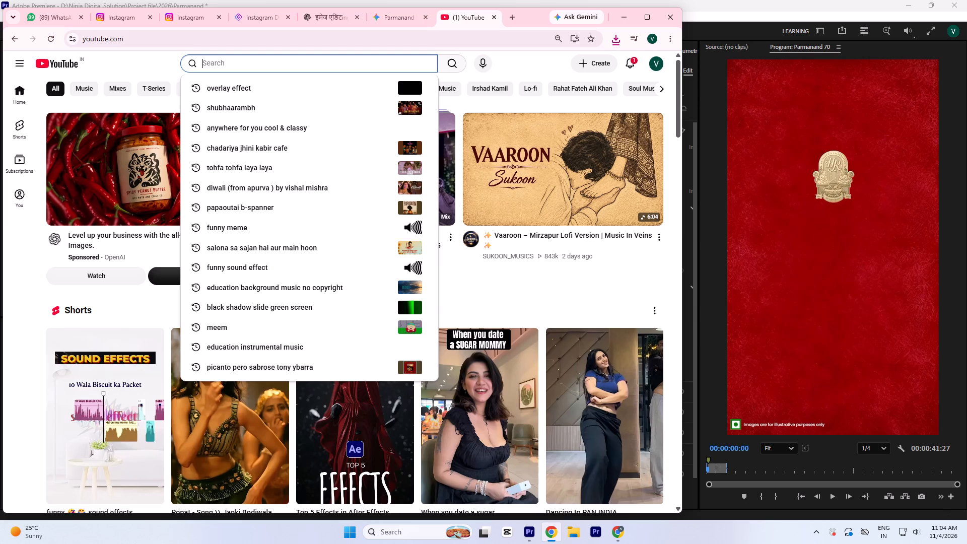
key("m")
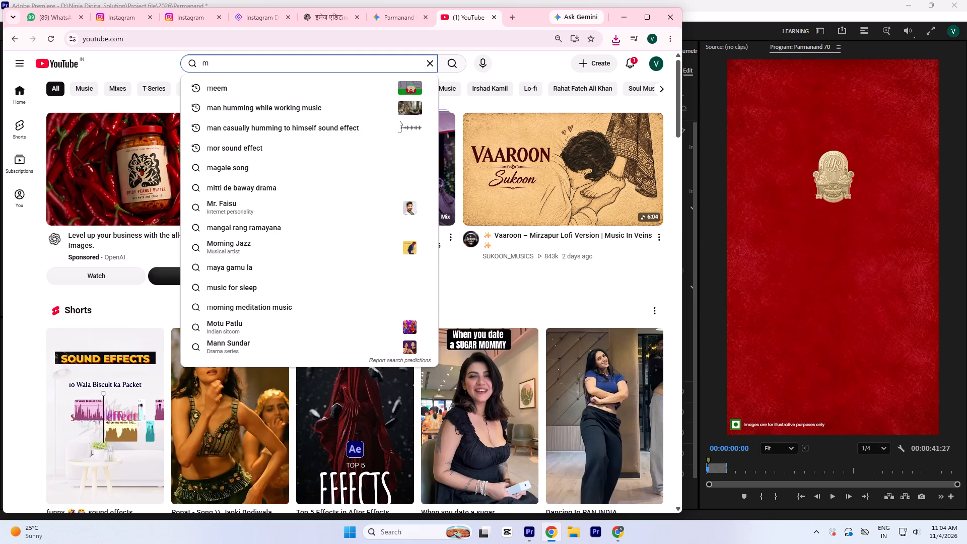
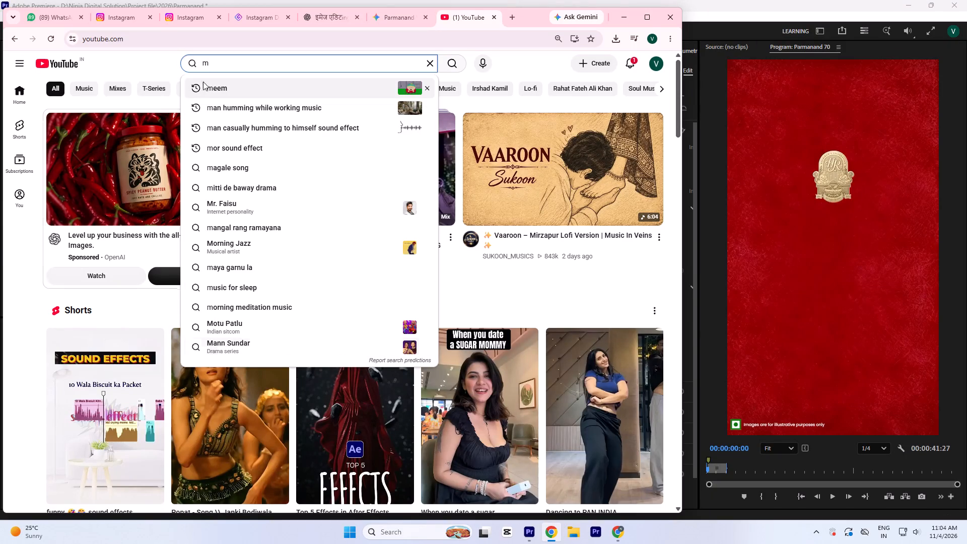
Search YouTube for "mangal rang (from ramayana)".
left_click(223, 59)
type("angal rang")
key("space")
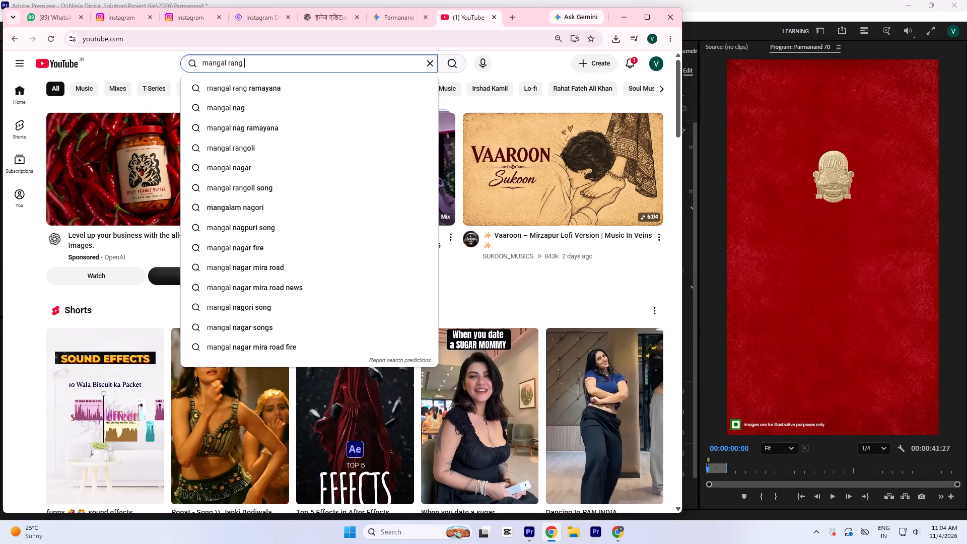
type("(form")
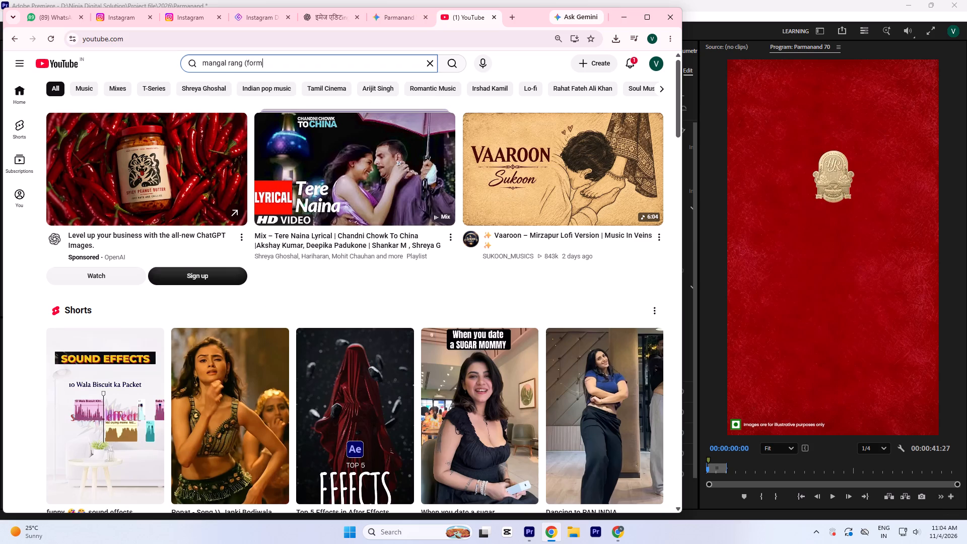
key("BackSpace")
key("BackSpace")
key("r")
key("BackSpace")
key("BackSpace")
type("rom")
key("space")
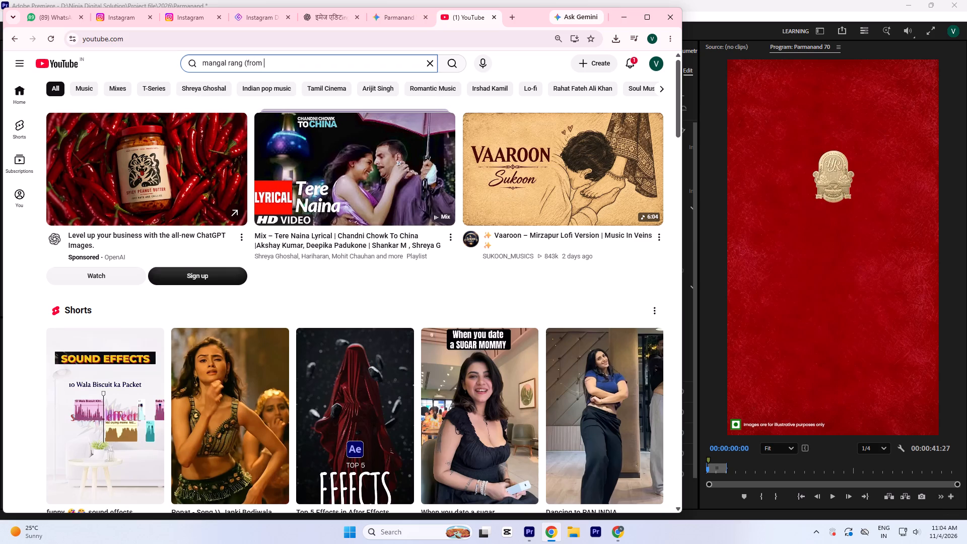
type("ra")
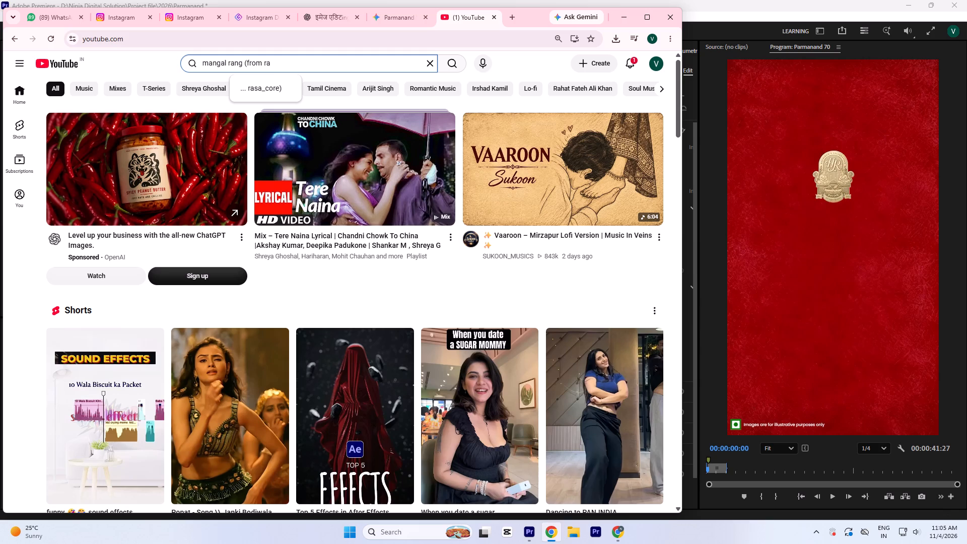
type("maya")
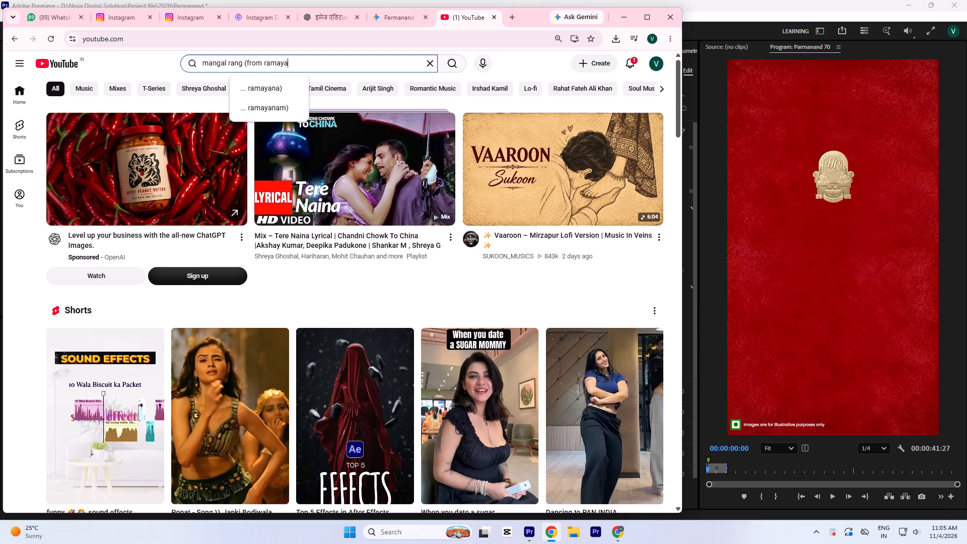
key("Down")
key("Return")
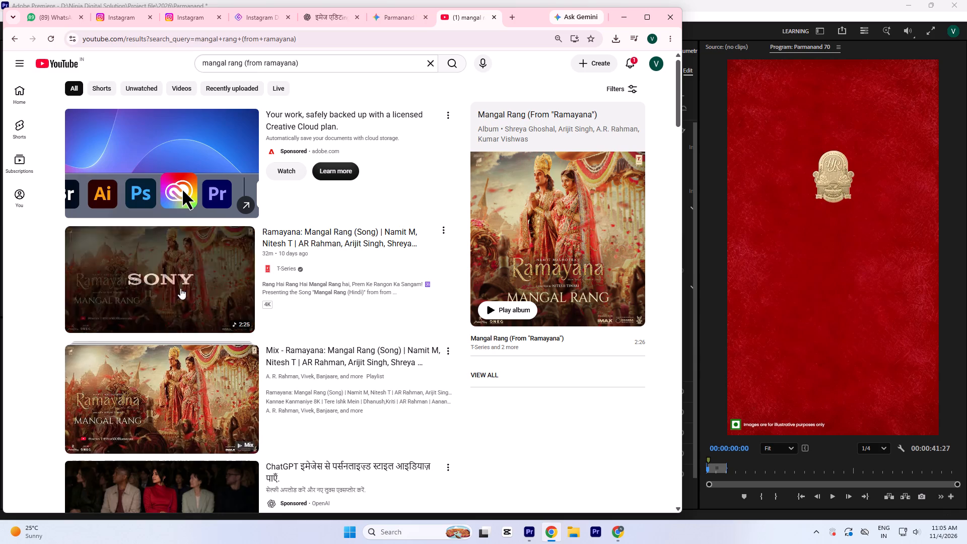
Open the T-Series "Ramayana: Mangal Rang (Song)" video, get past the ad, and sample several passages within the song's first minute.
left_click(180, 288)
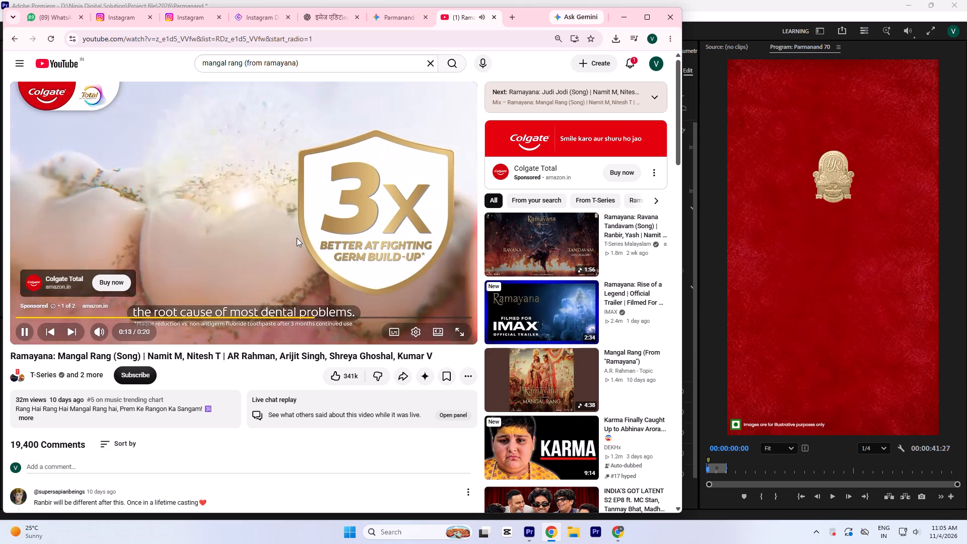
left_click(297, 238)
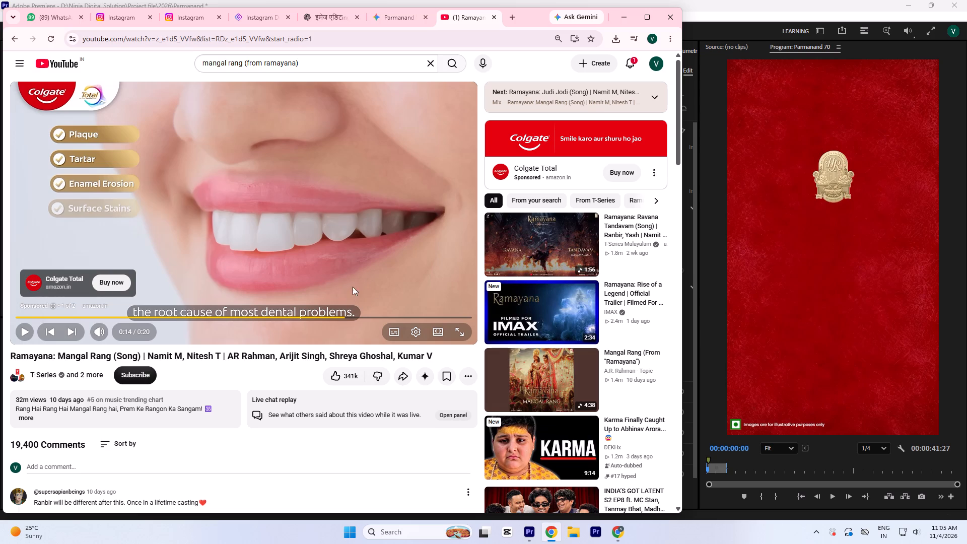
left_click(315, 236)
left_click(11, 39)
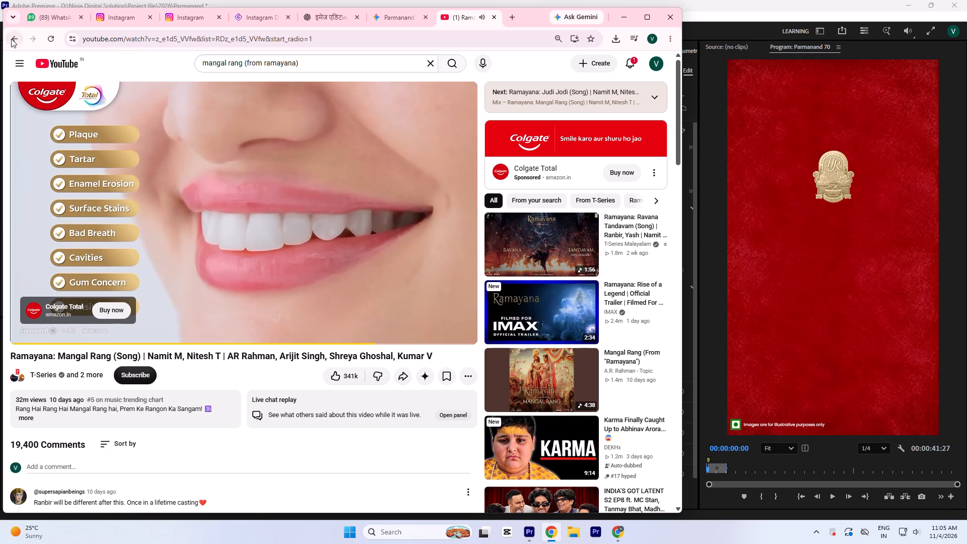
left_click(159, 273)
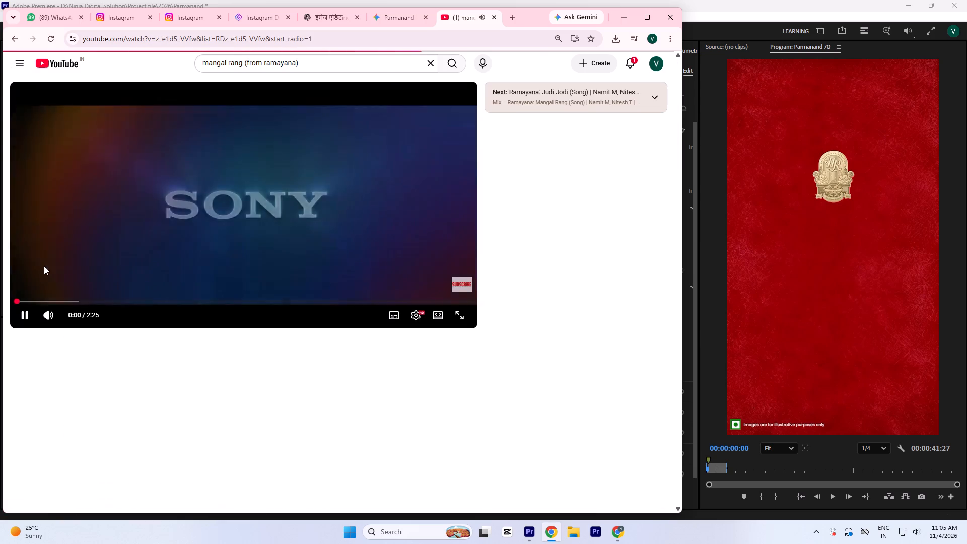
left_click(45, 300)
left_click(56, 299)
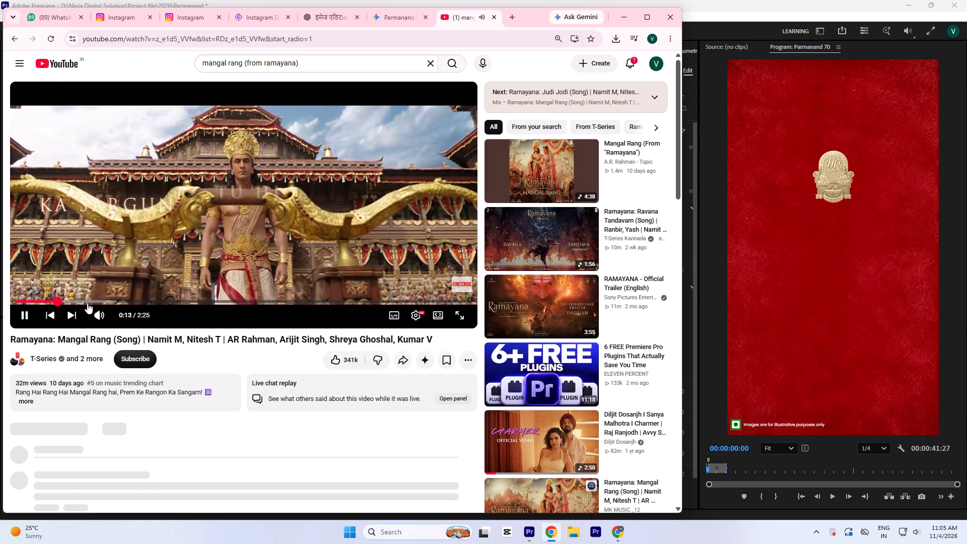
left_click(90, 301)
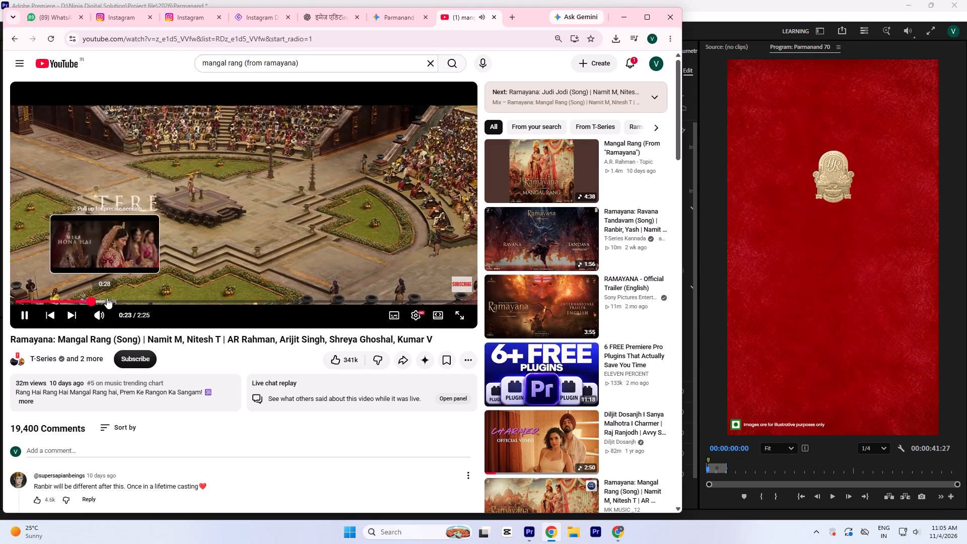
left_click(109, 298)
left_click(145, 297)
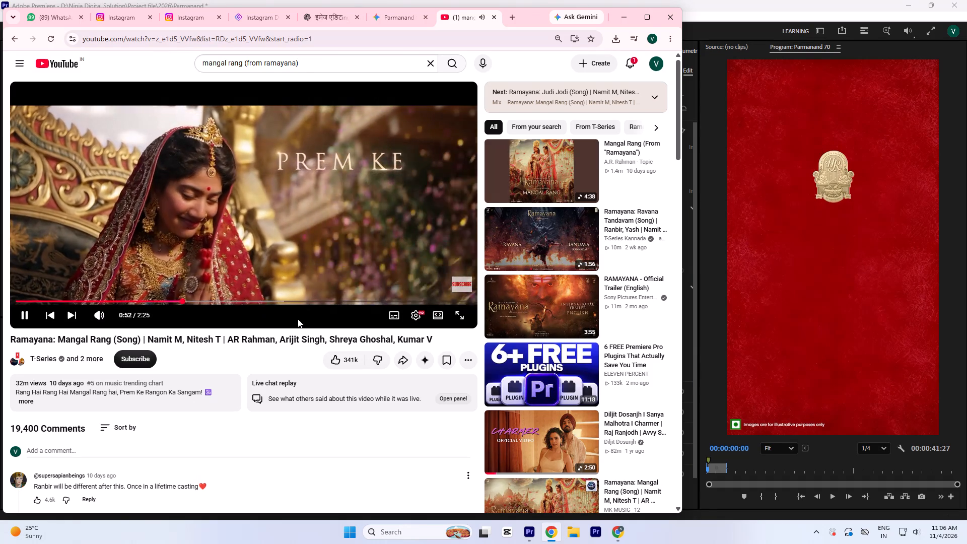
Copy the share link of the Mangal Rang song video and pause its playback.
left_click(405, 363)
left_click(421, 298)
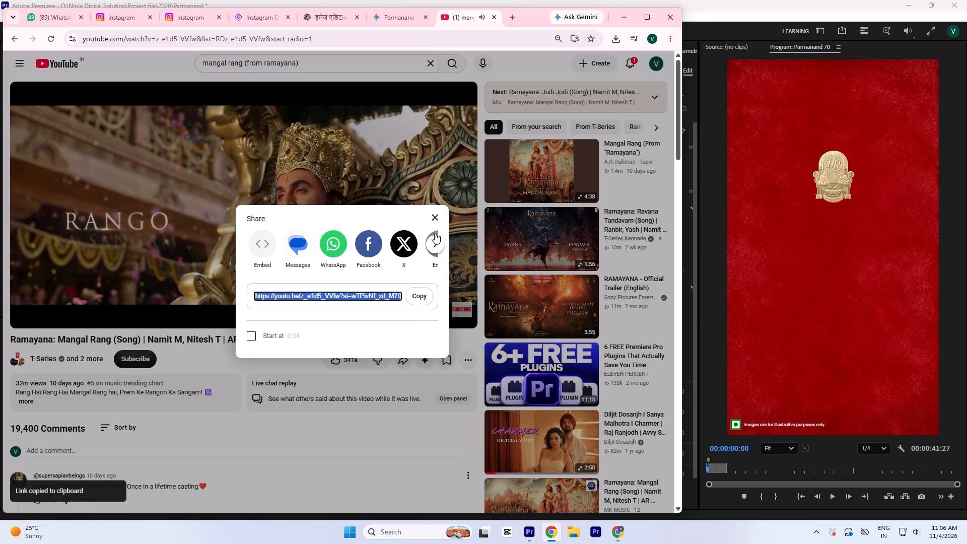
left_click(437, 217)
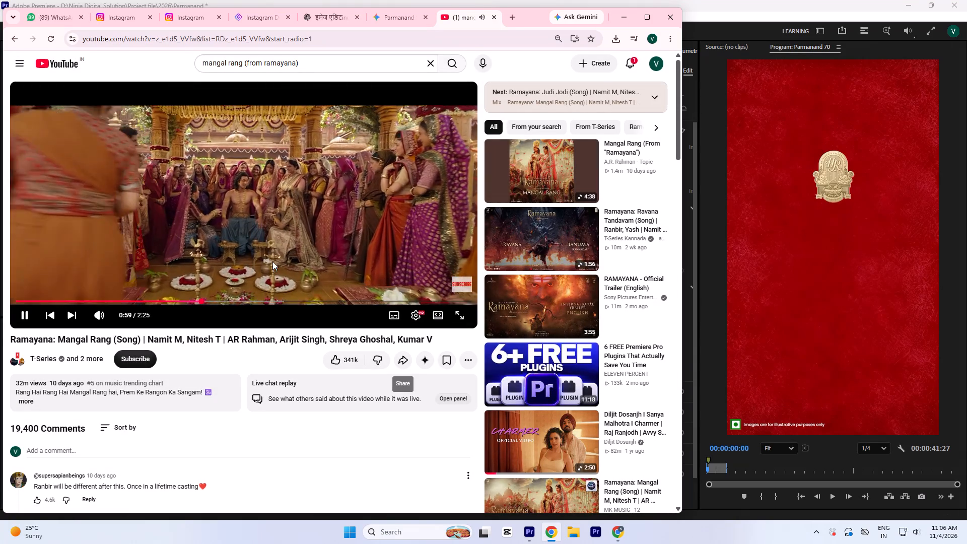
left_click(274, 243)
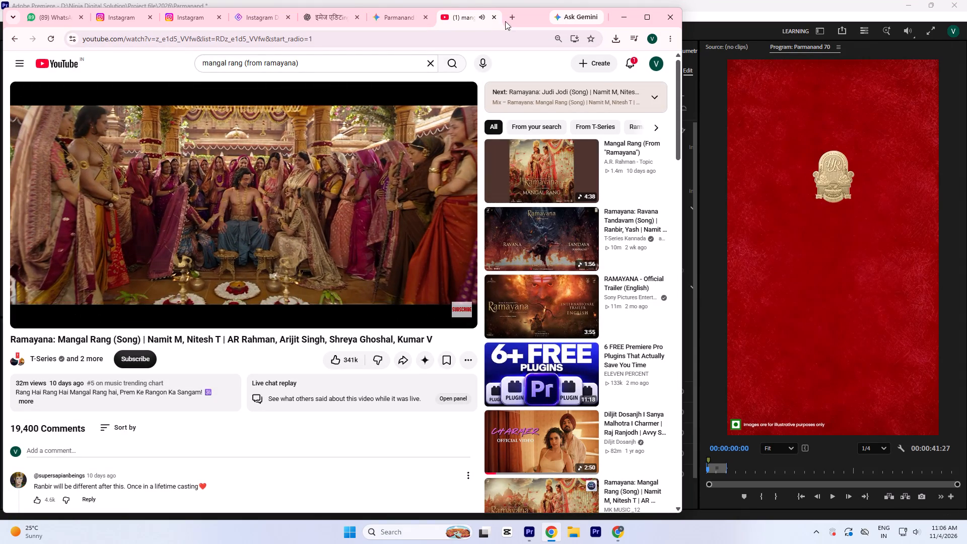
Open YTMP3 in a new tab, convert the copied video link to MP3, download the file, and close the ad tab.
left_click(513, 19)
left_click(331, 305)
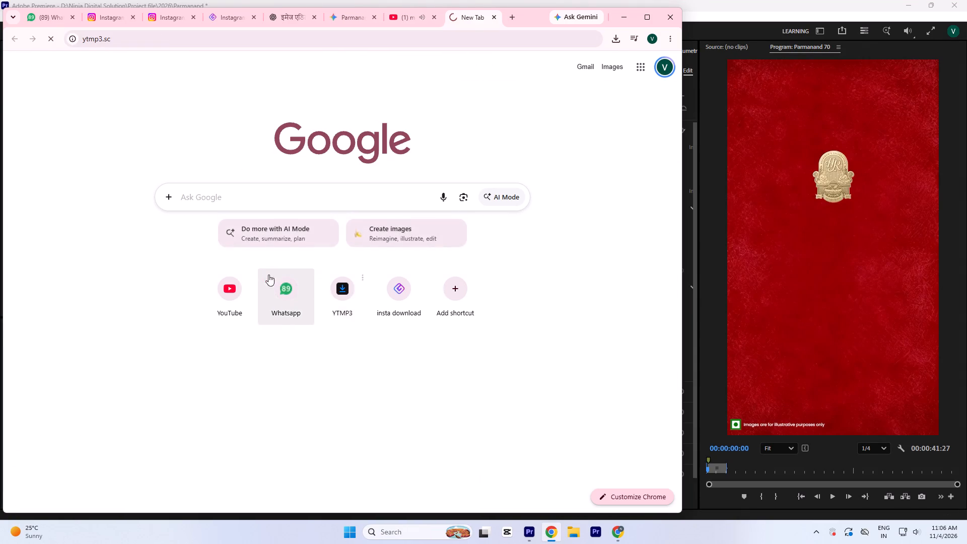
left_click(247, 155)
key("ctrl+v")
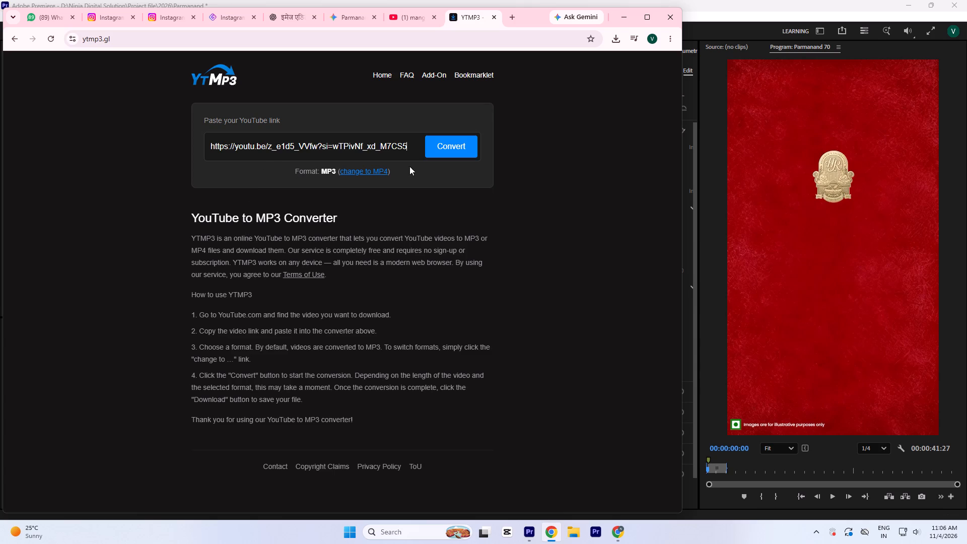
left_click(458, 150)
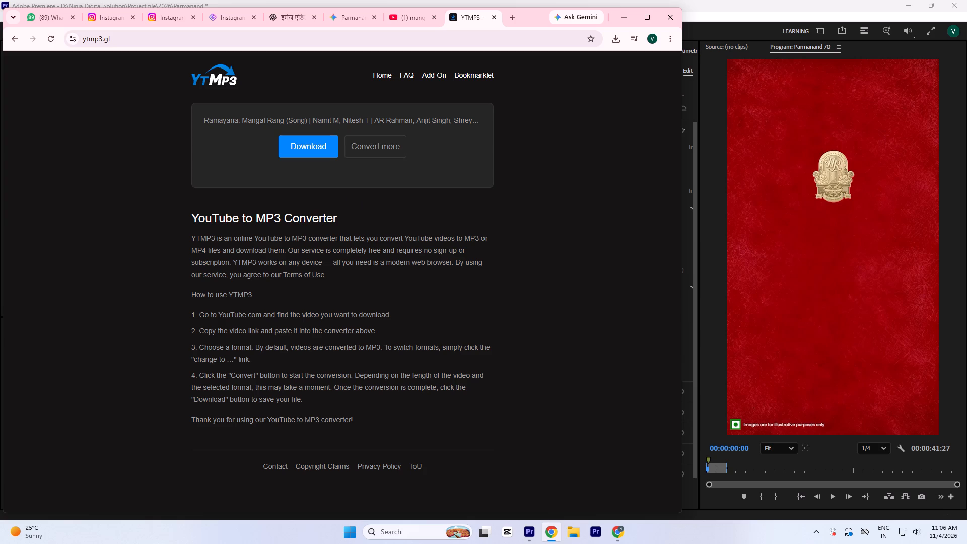
left_click(317, 143)
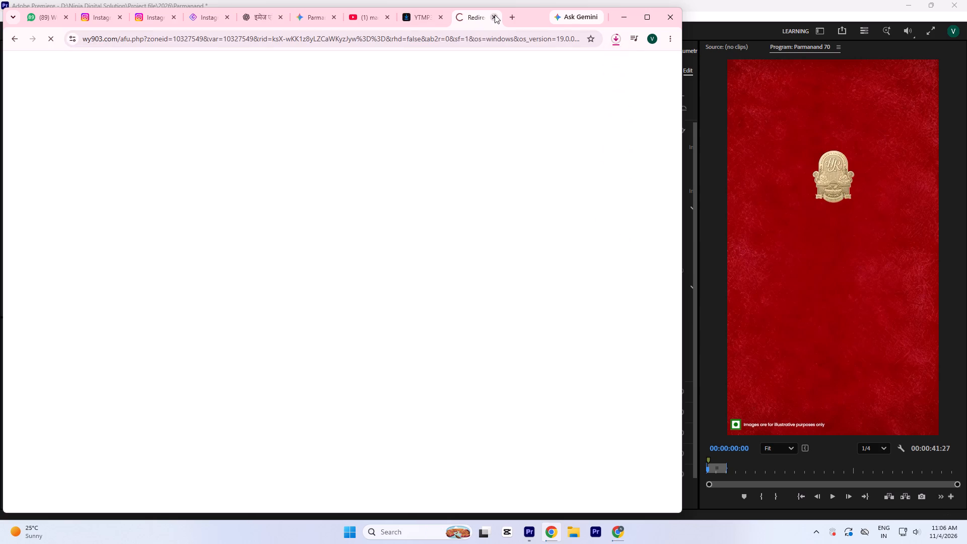
left_click(495, 15)
Bring the downloaded Mangal Rang MP3 into Premiere and place it on A1 of Parmanand 70, well past the existing clips.
left_click_drag(491, 68, 523, 541)
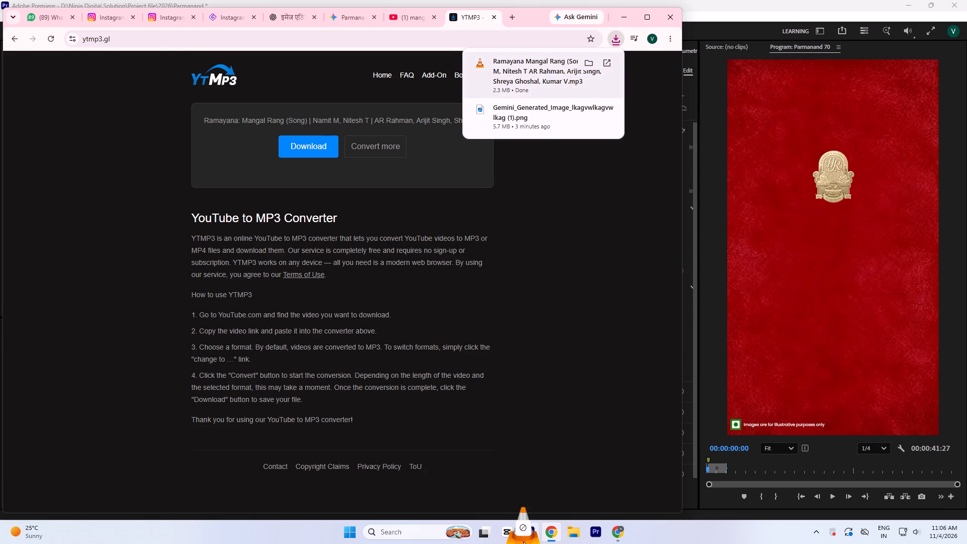
left_click_drag(523, 541, 252, 455)
key("minus")
key("minus")
key("minus")
key("minus")
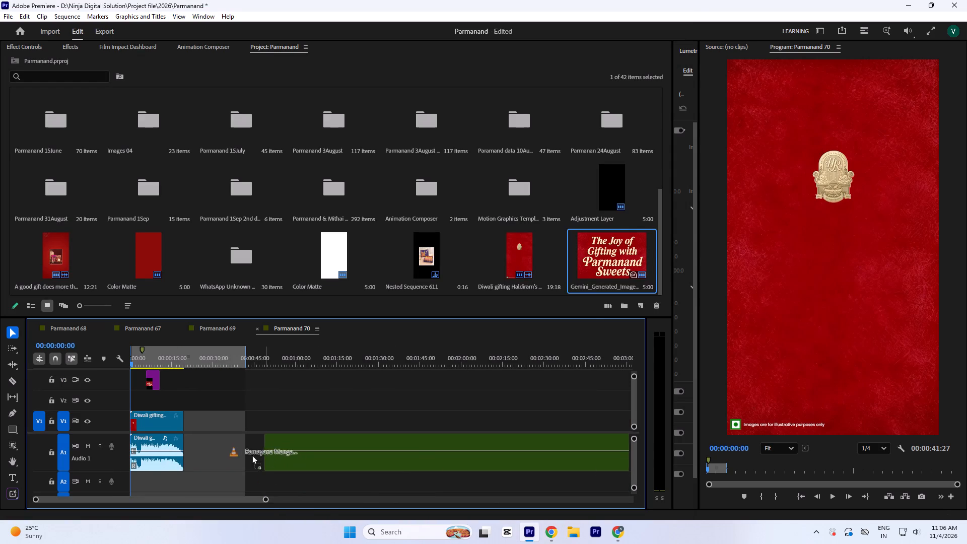
key("minus")
left_click_drag(252, 455, 226, 455)
key("equal")
key("equal")
key("equal")
Play the opening of Parmanand 70 from the start to review the Haldiram's reference title.
left_click_drag(139, 362, 86, 368)
key("equal")
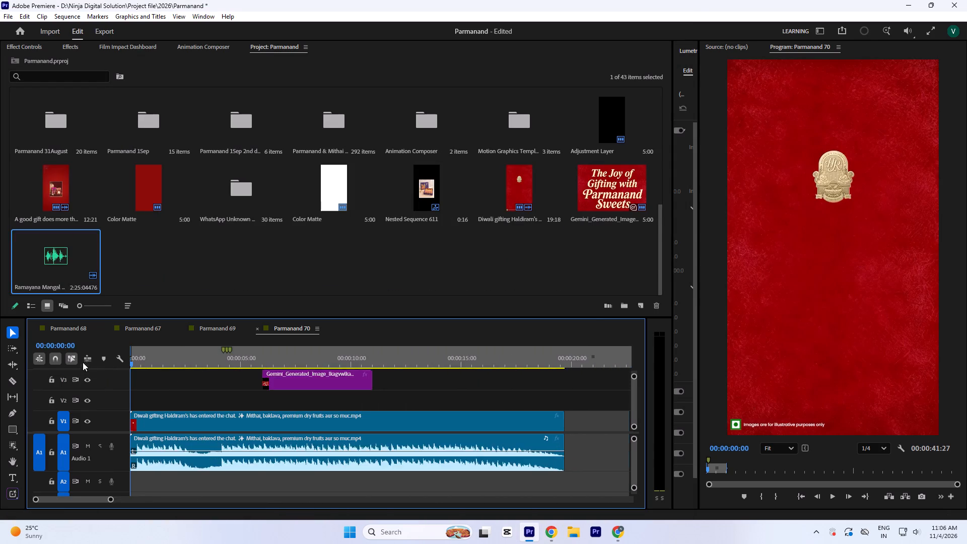
key("equal")
key("space")
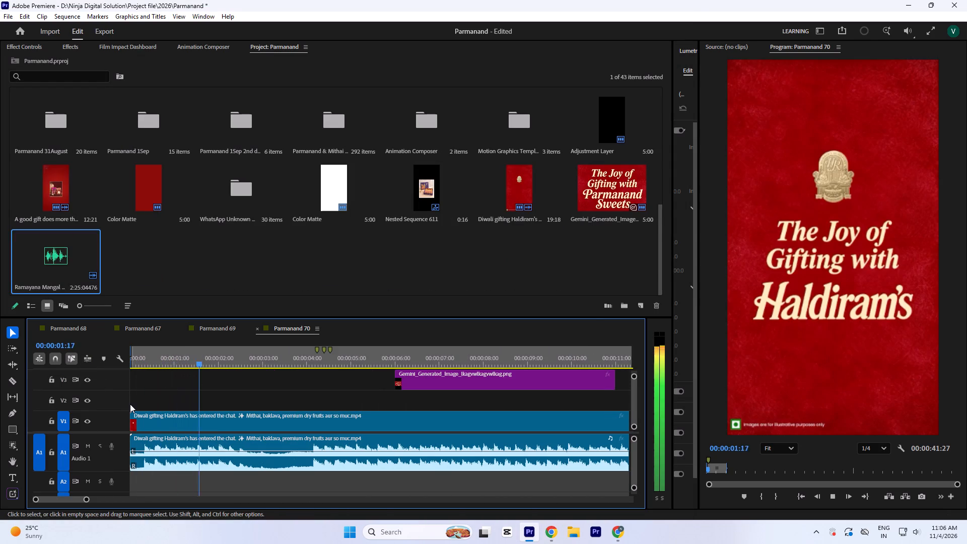
key("minus")
key("minus")
key("space")
Move the Parmanand Sweets title image from V3 to V2 at about 00:00:23:14, scale it to the frame size, and preview it.
left_click_drag(195, 357, 199, 361)
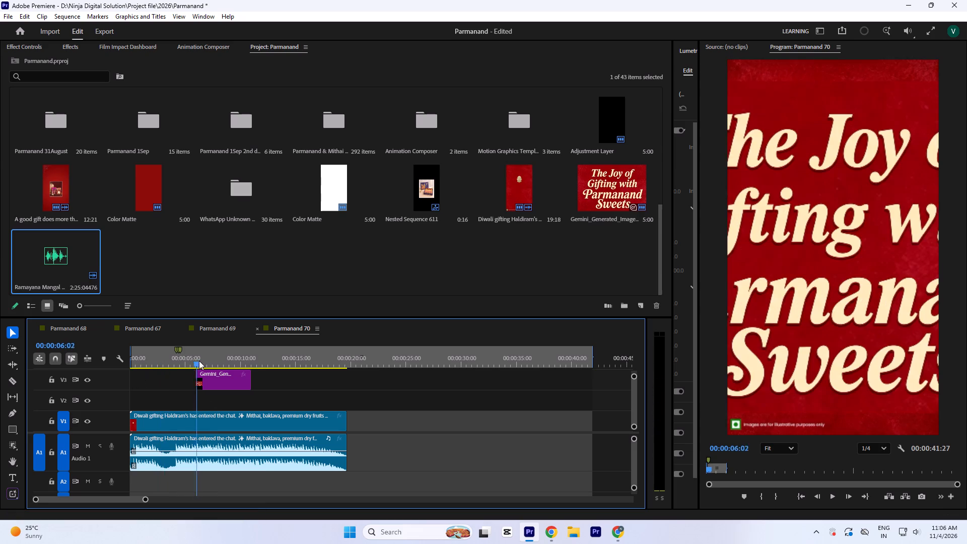
left_click_drag(199, 361, 210, 379)
left_click_drag(224, 389, 417, 409)
left_click(390, 360)
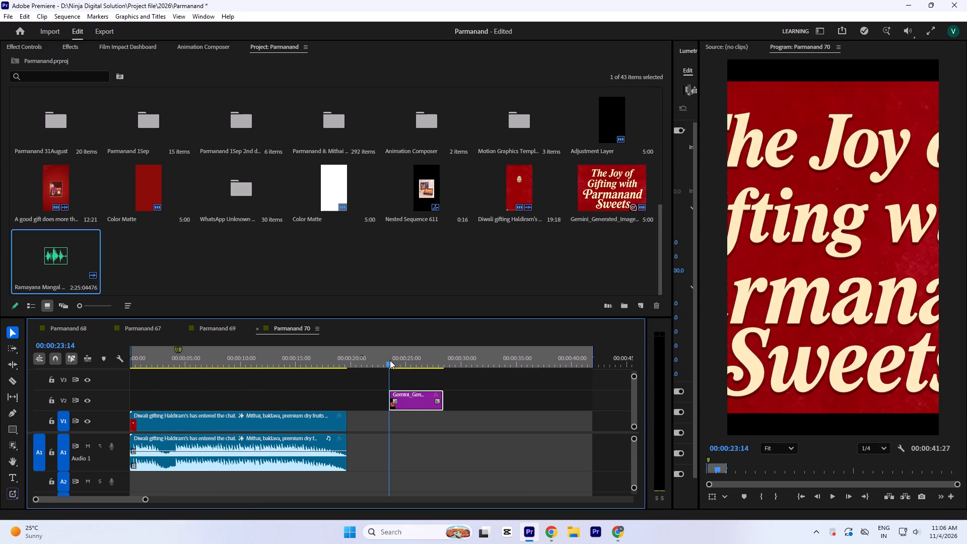
key("a")
key("space")
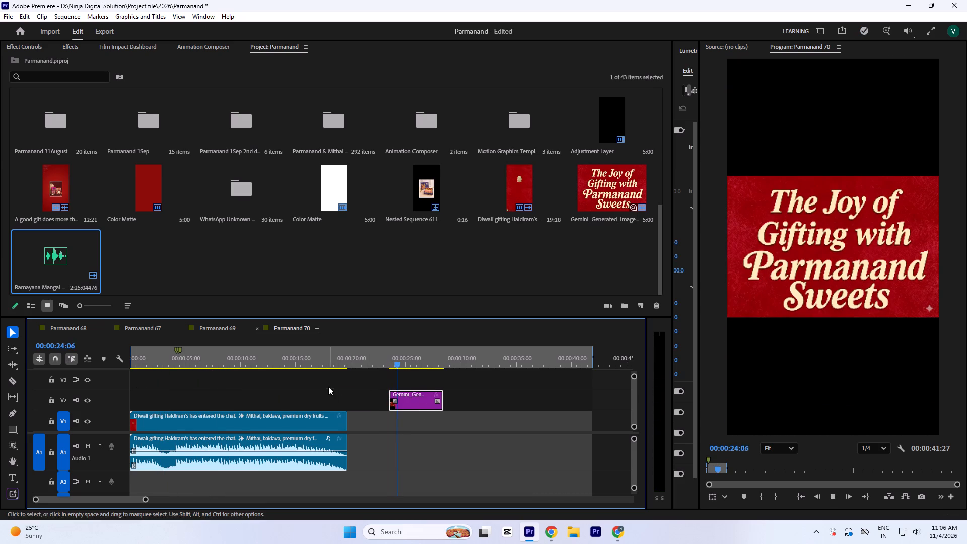
key("space")
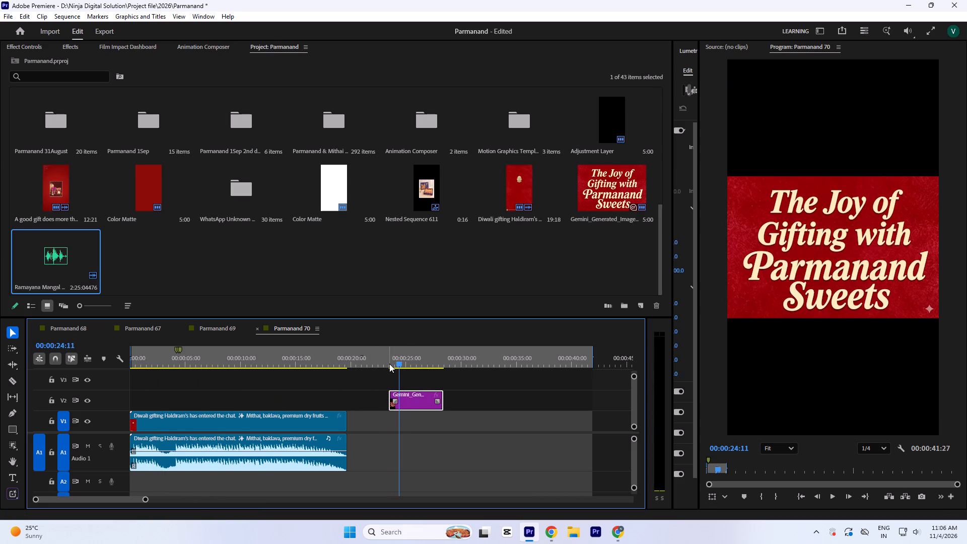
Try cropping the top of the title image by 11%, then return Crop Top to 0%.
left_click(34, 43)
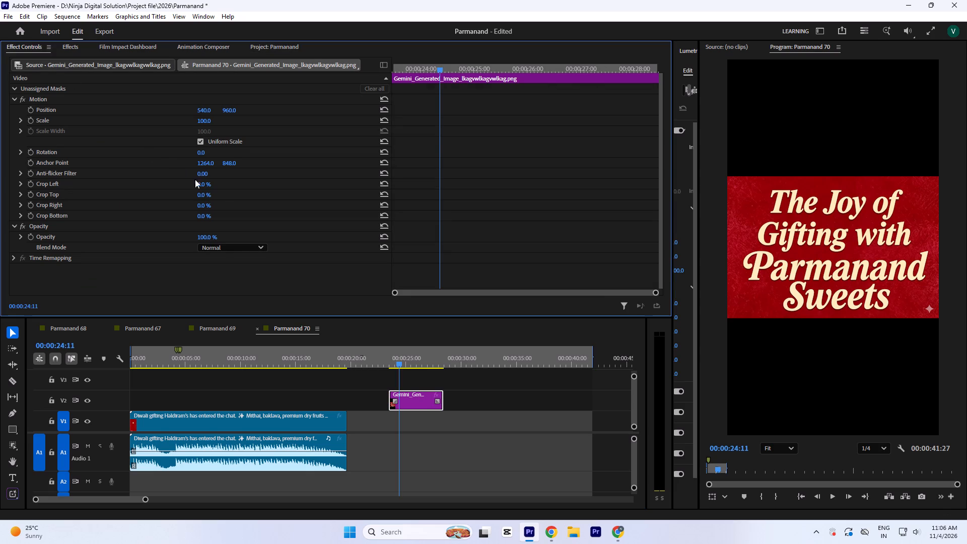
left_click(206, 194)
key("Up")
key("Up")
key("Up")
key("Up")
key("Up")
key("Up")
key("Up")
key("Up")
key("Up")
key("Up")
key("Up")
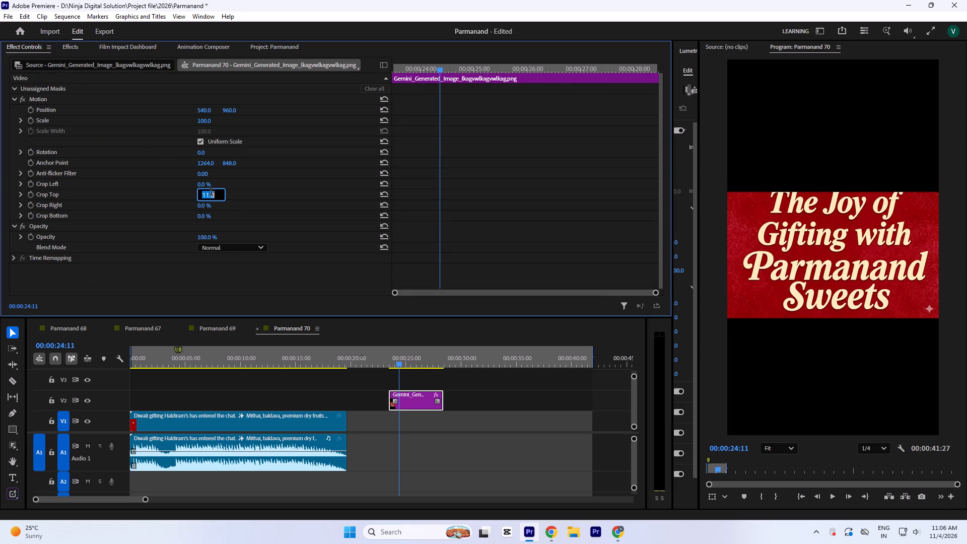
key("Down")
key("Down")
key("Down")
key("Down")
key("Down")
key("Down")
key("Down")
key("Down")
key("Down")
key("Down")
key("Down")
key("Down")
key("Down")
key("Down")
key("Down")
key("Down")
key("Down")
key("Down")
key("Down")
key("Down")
Set the title image's Crop Right to 4% to trim its edge by the sparkle watermark.
left_click(203, 206)
key("Up")
key("Up")
key("Up")
key("Up")
key("Up")
key("Up")
key("Up")
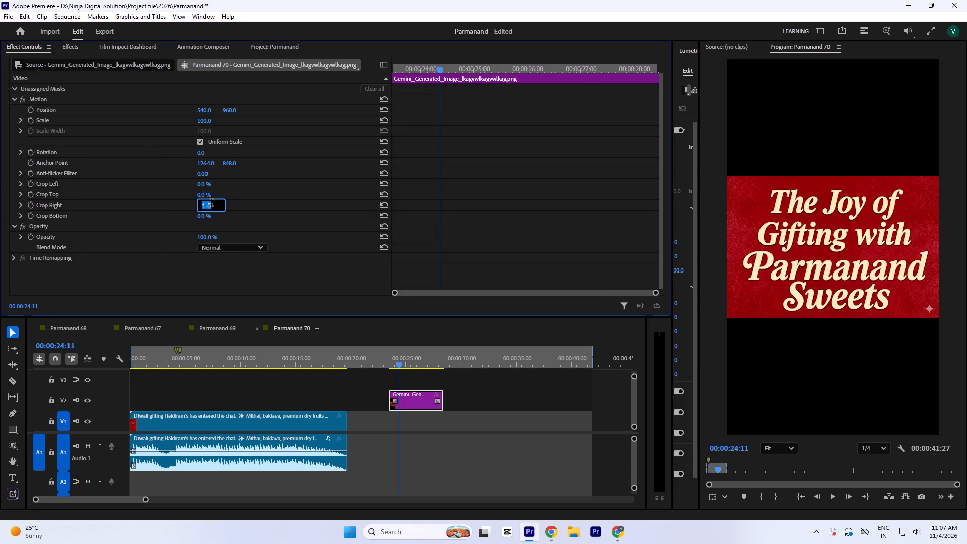
key("Down")
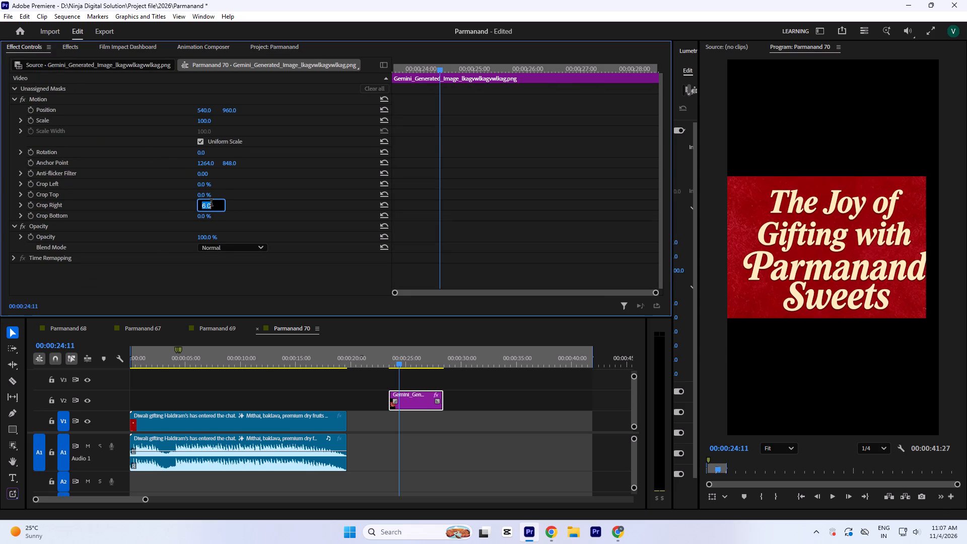
key("Down")
key("Down")
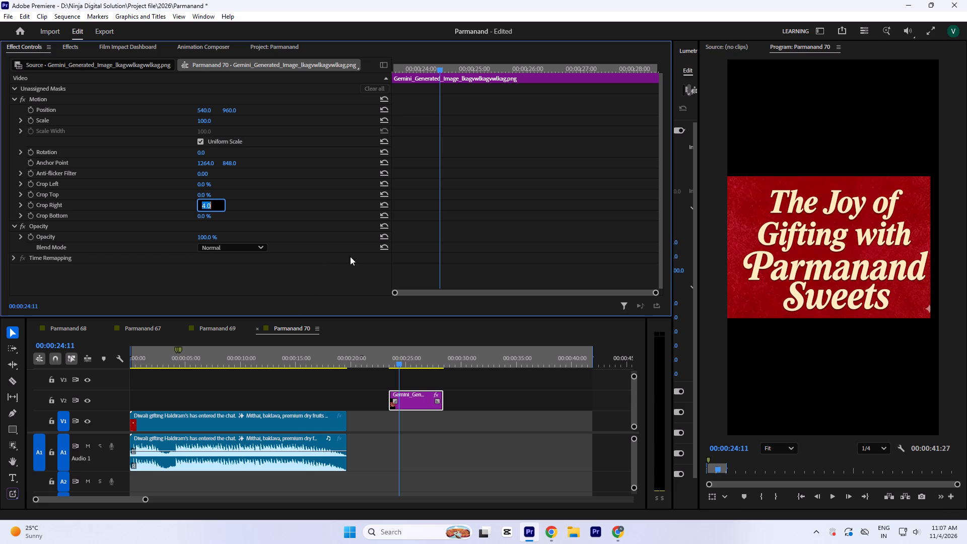
Find the Color Key video effect and apply it to the Parmanand Sweets title image on V2.
left_click(444, 244)
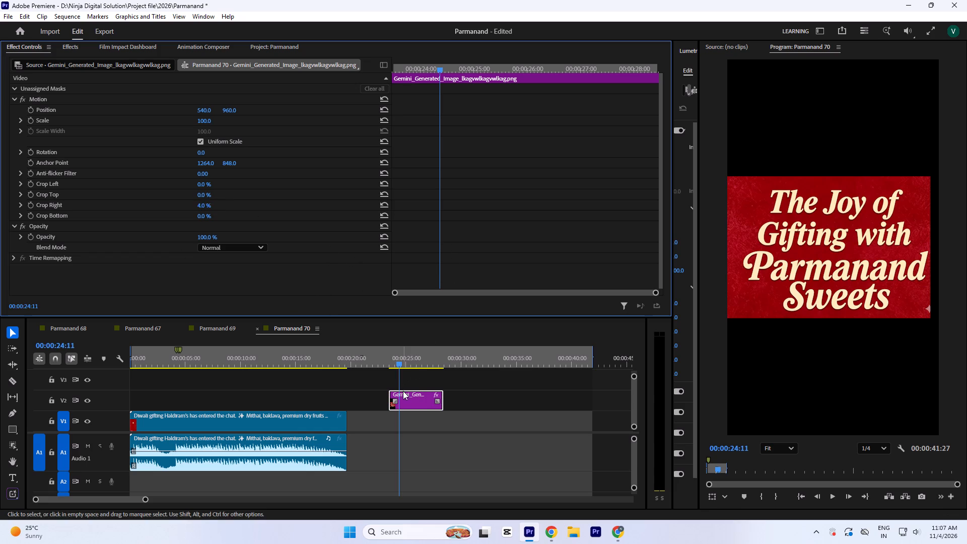
left_click(70, 50)
left_click(62, 66)
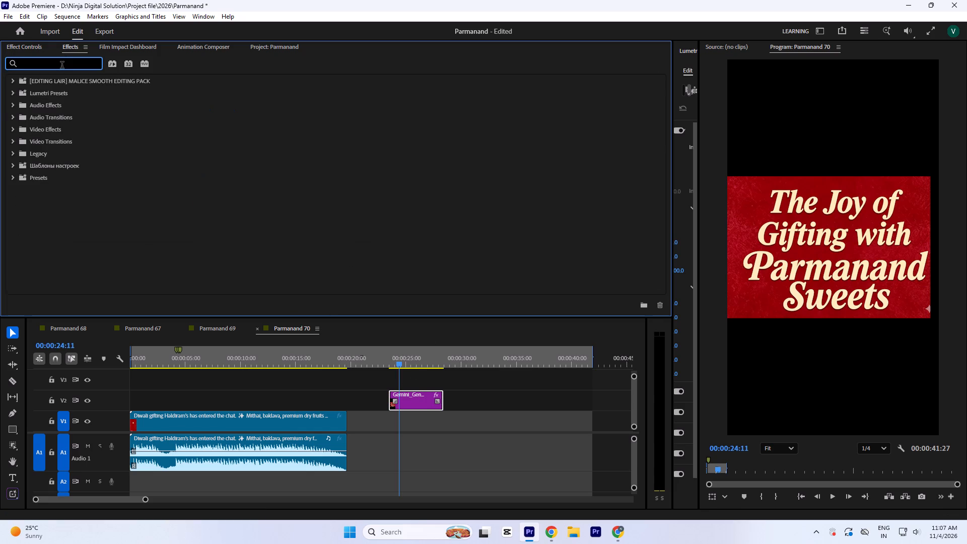
type("colorke")
key("BackSpace")
key("BackSpace")
key("space")
type("ke")
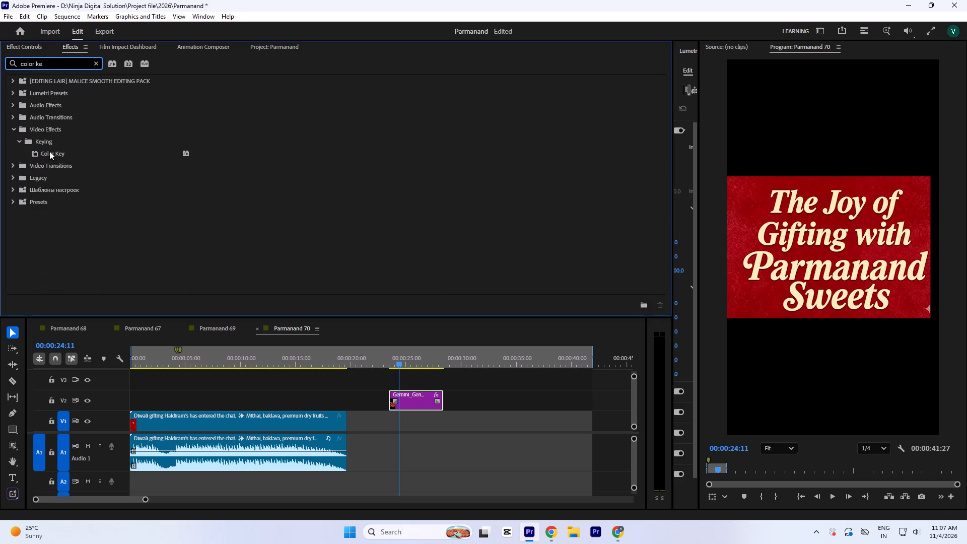
double_click(50, 149)
Sample the title image's red background as the Key Color, set Color Tolerance to 252, and compare with the effect off and on.
left_click(25, 47)
scroll(97, 158, "down", 7)
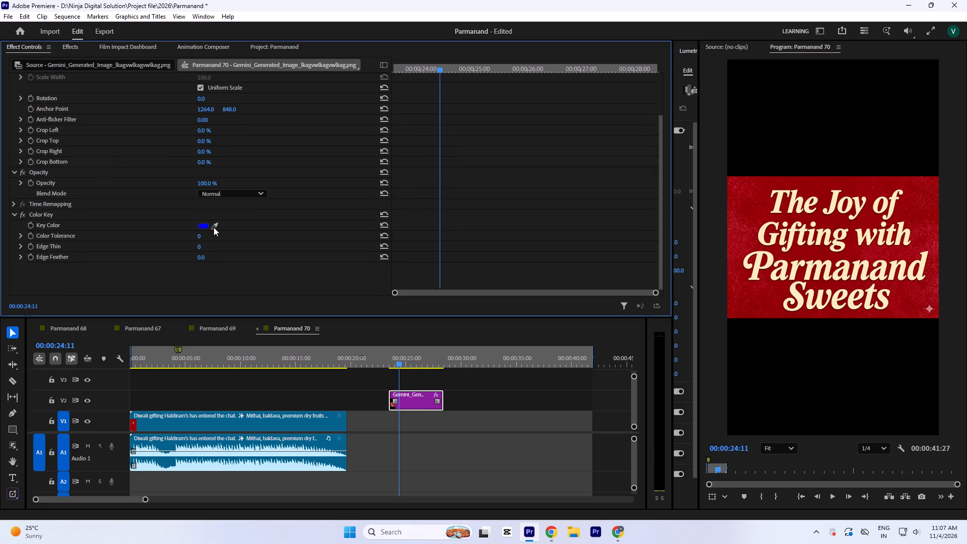
left_click(214, 228)
left_click(738, 201)
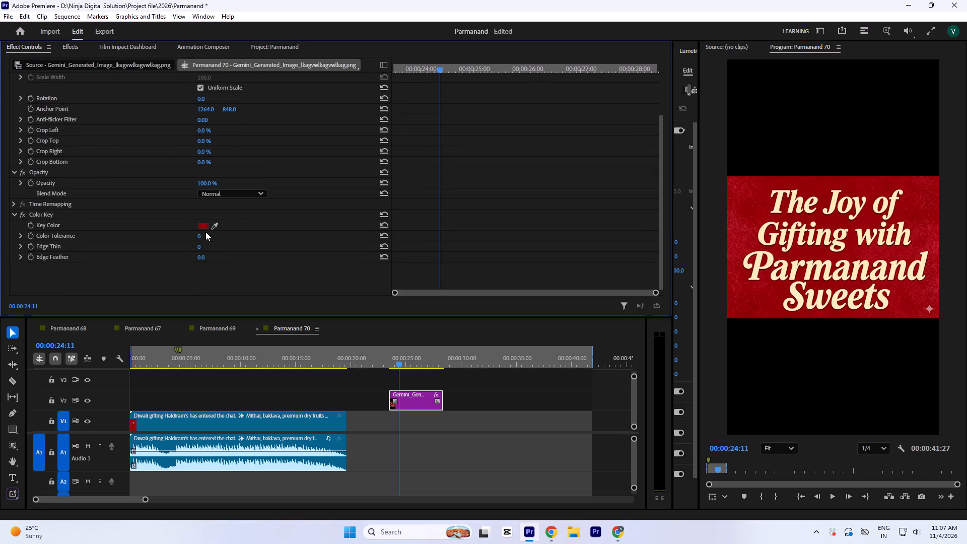
left_click_drag(204, 232, 199, 211)
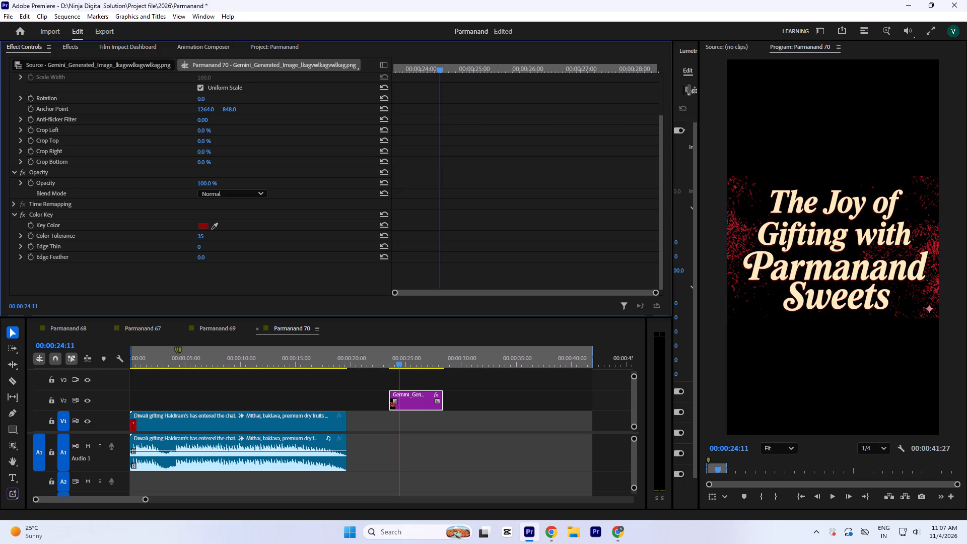
left_click_drag(199, 211, 185, 101)
left_click(374, 434)
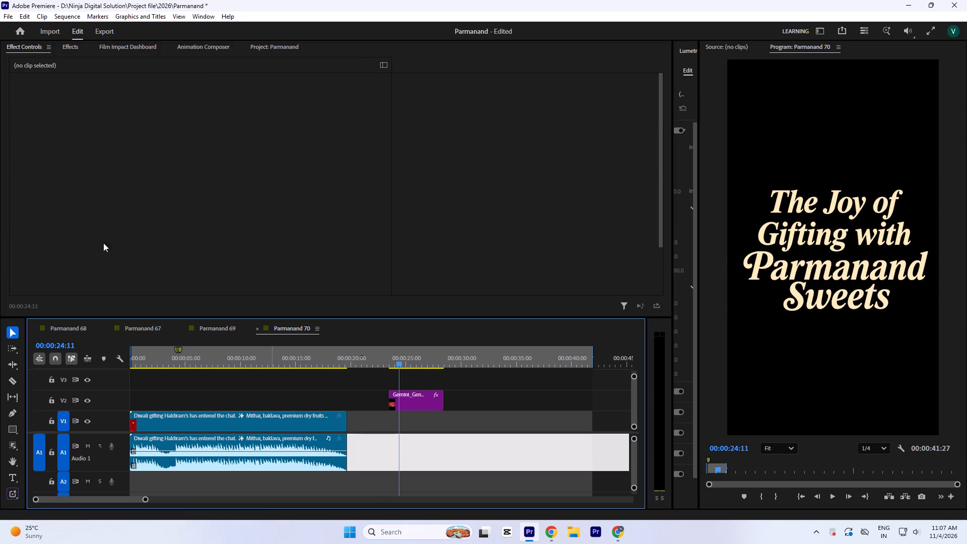
left_click(410, 396)
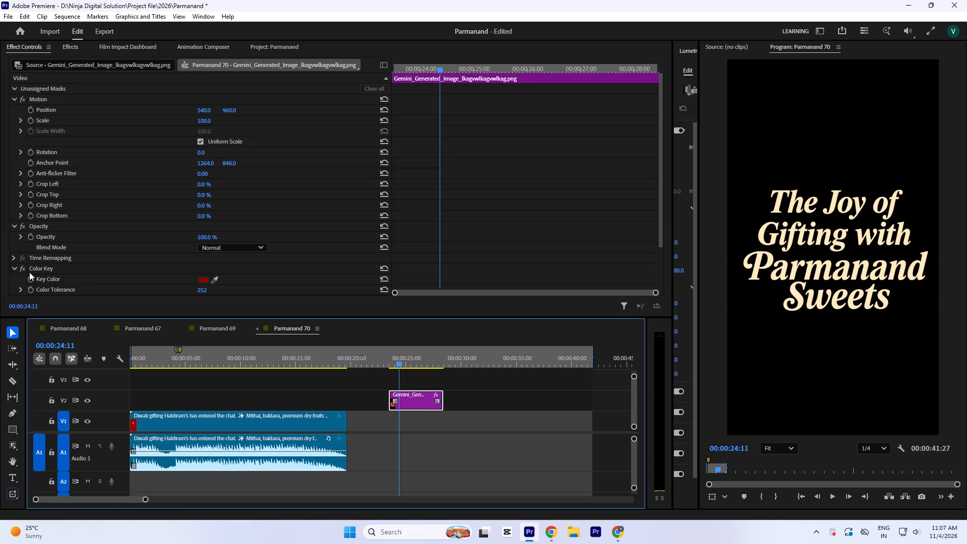
left_click(24, 270)
left_click(24, 270)
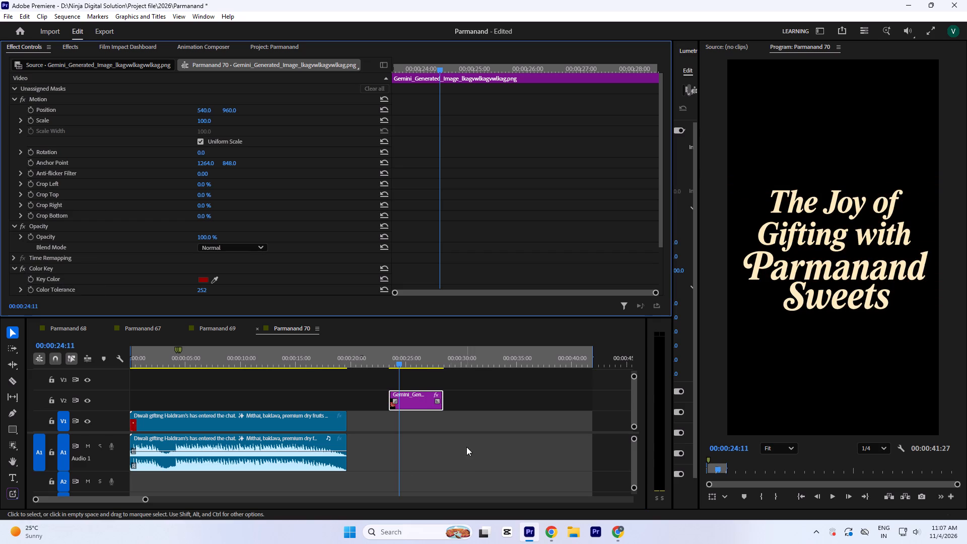
left_click(466, 444)
Play the Haldiram's reference from the start to review the title and the first gift box transition.
left_click_drag(168, 351, 94, 366)
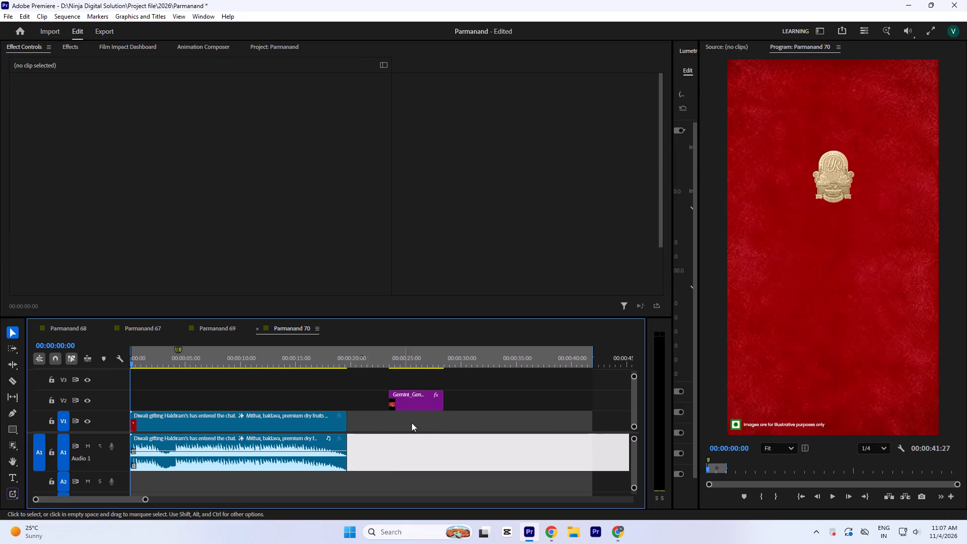
left_click(427, 409)
key("space")
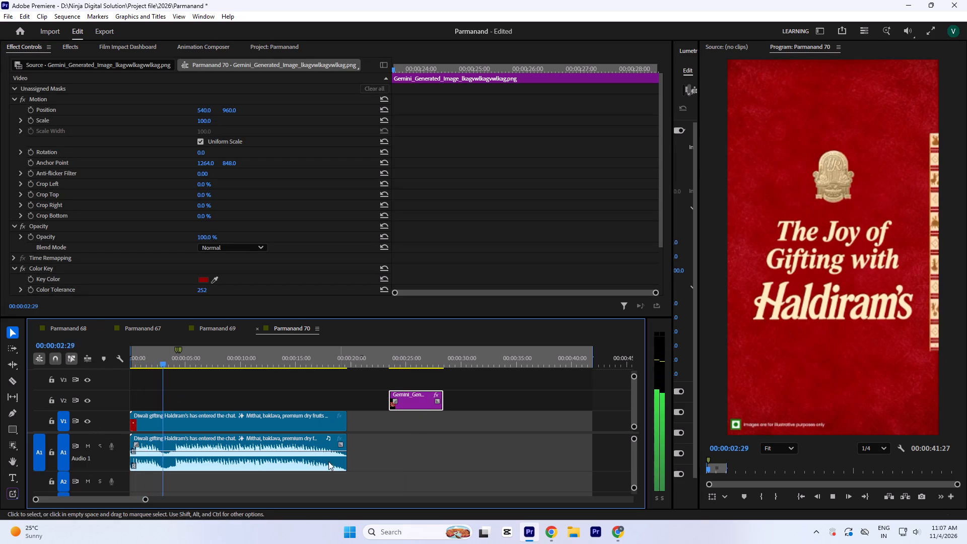
key("space")
key("space")
key("space")
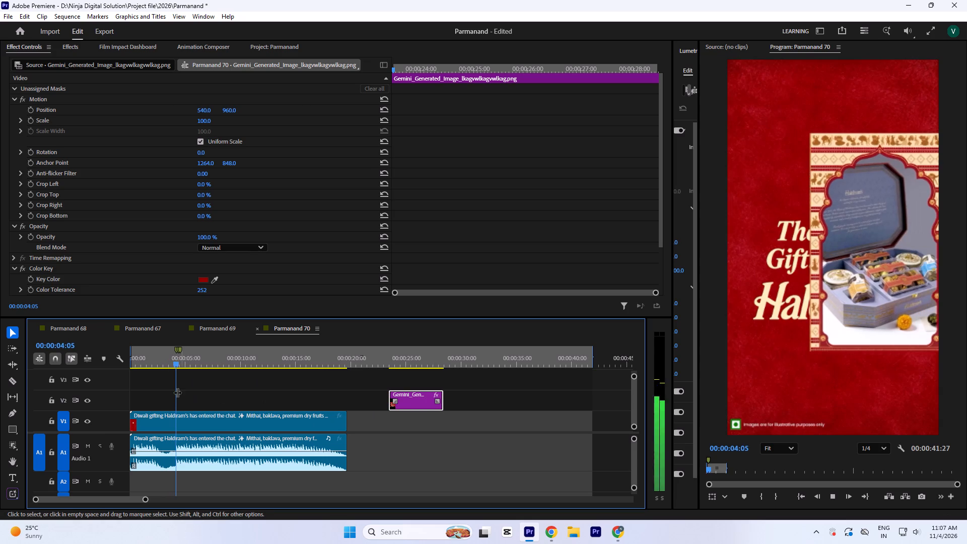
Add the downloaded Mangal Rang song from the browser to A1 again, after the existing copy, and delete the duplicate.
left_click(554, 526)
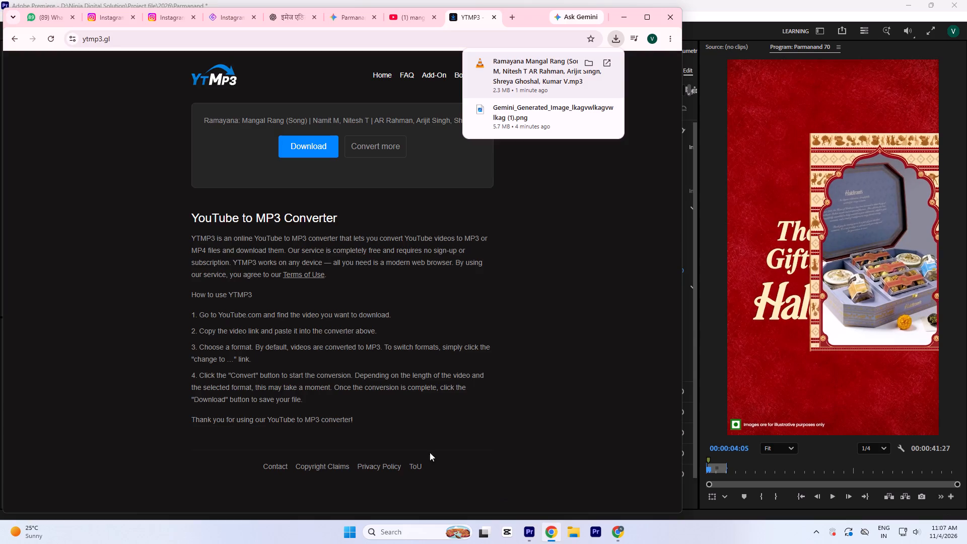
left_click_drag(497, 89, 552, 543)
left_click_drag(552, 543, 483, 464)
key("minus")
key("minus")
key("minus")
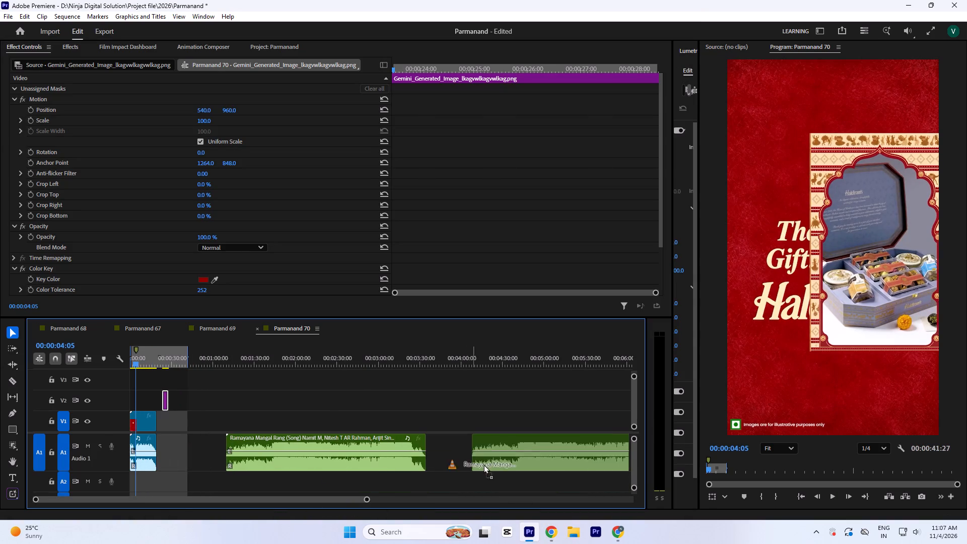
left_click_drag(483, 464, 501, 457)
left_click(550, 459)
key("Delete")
Listen through the Mangal Rang song on A1 from about 00:01:21 to find where its louder section begins.
left_click(243, 350)
key("space")
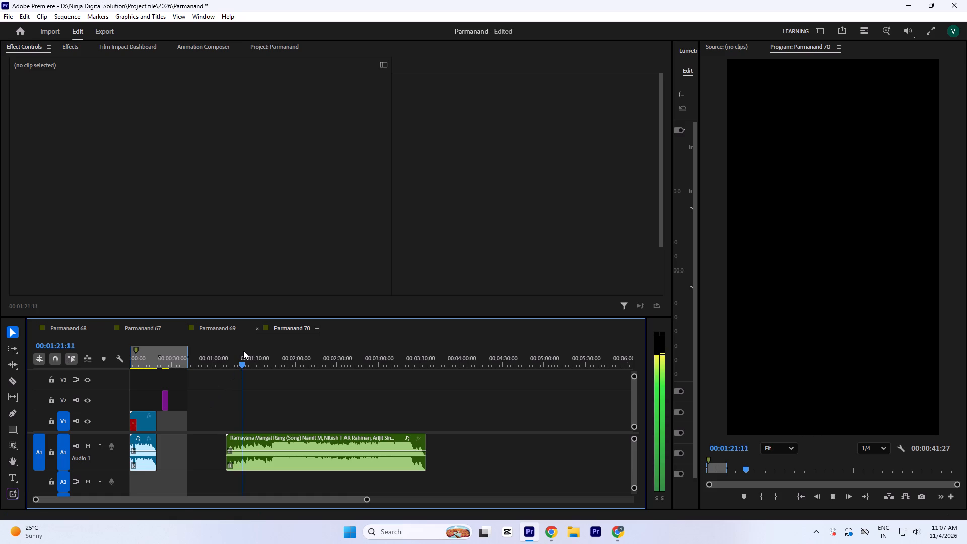
type("`=")
left_click(380, 87)
key("space")
key("equal")
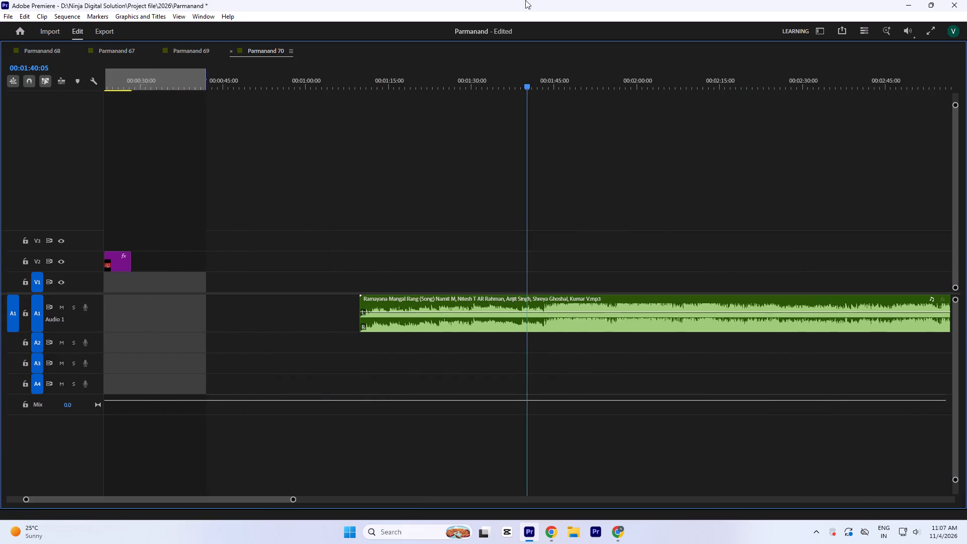
key("equal")
key("equal")
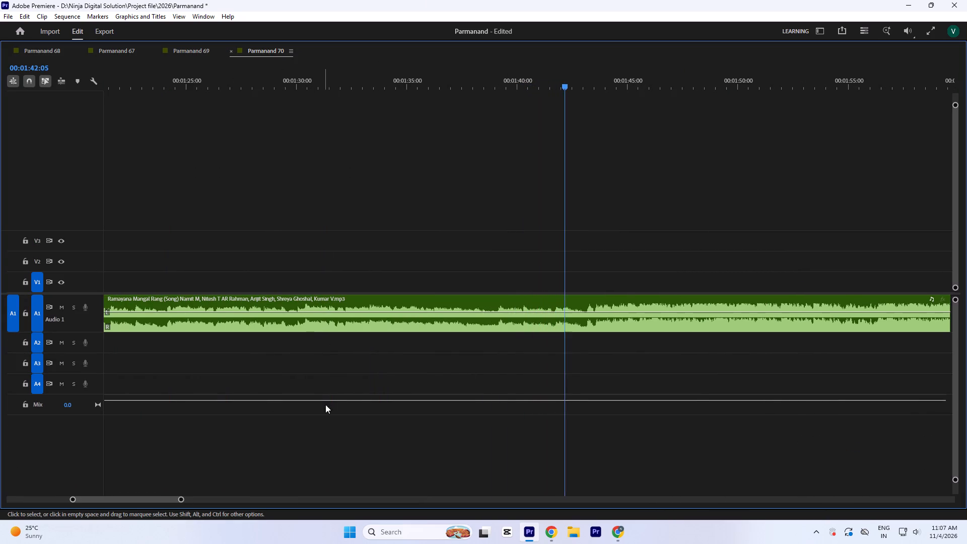
key("minus")
key("minus")
key("equal")
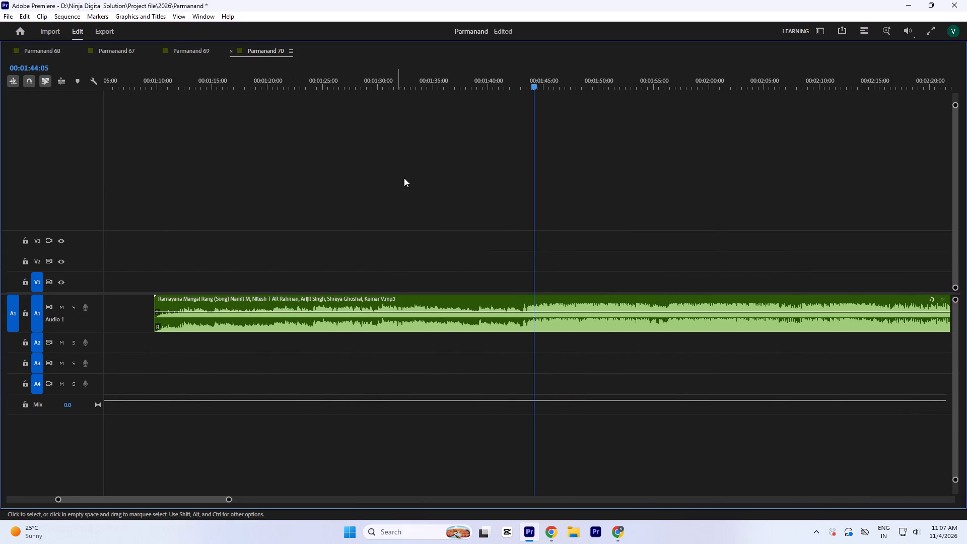
left_click_drag(514, 79, 522, 93)
key("space")
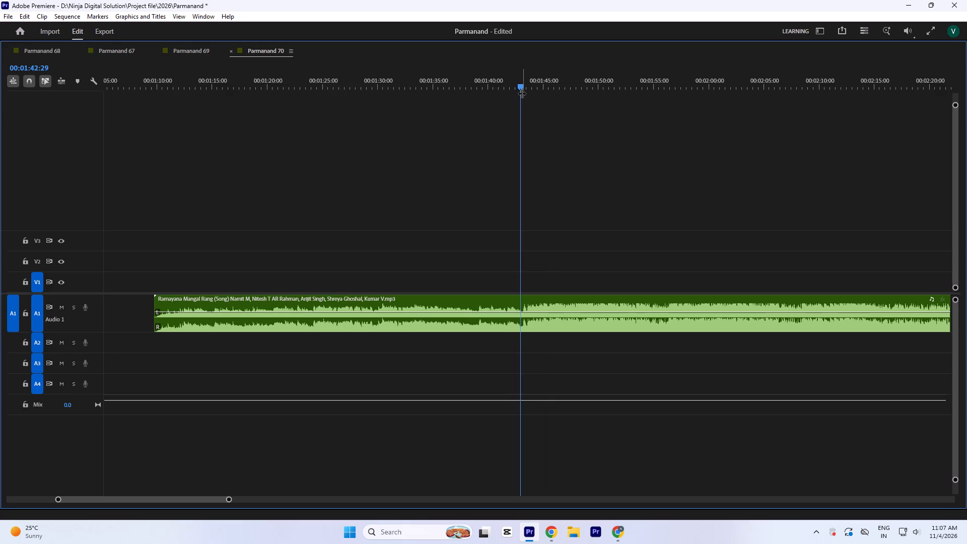
type("`-")
key("space")
left_click_drag(435, 351, 440, 358)
key("space")
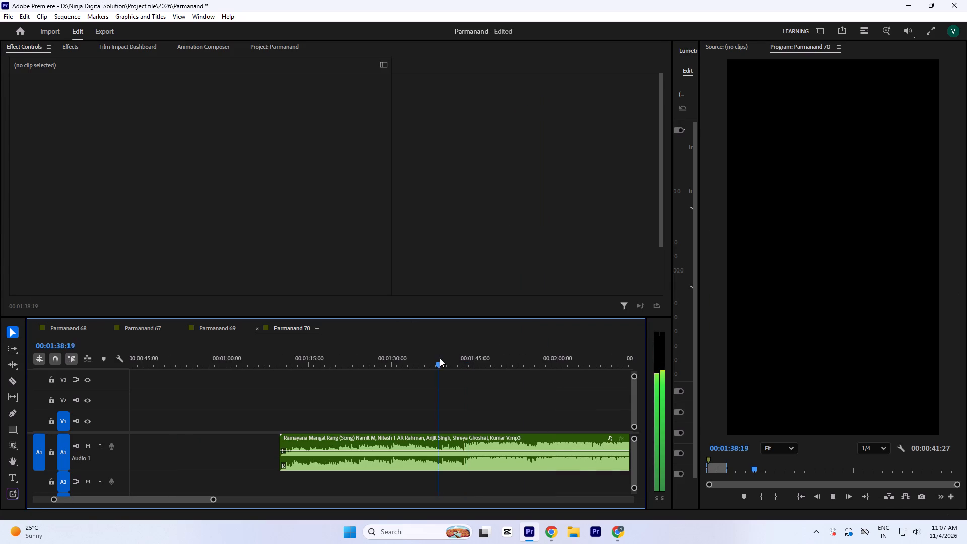
key("minus")
key("equal")
key("equal")
key("minus")
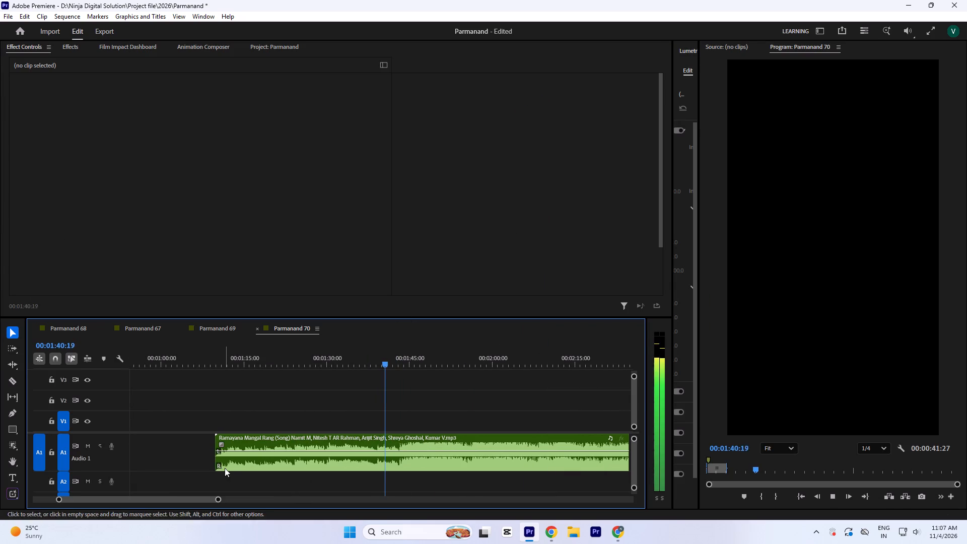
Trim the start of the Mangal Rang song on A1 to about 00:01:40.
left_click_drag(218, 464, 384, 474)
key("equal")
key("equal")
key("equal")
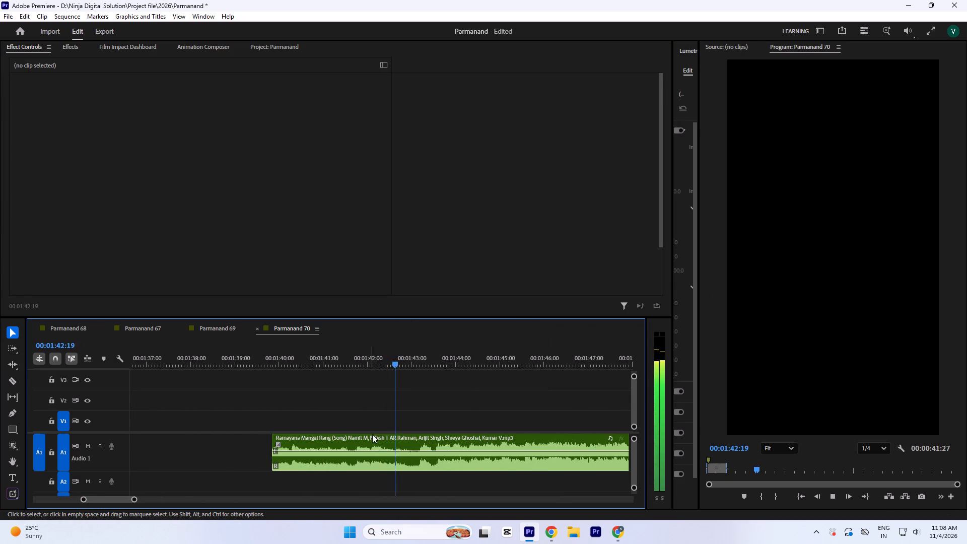
Inspect the Mangal Rang song's waveform around 00:01:43 to find the exact frame where the louder section starts.
left_click(419, 355)
key("equal")
key("equal")
key("equal")
key("equal")
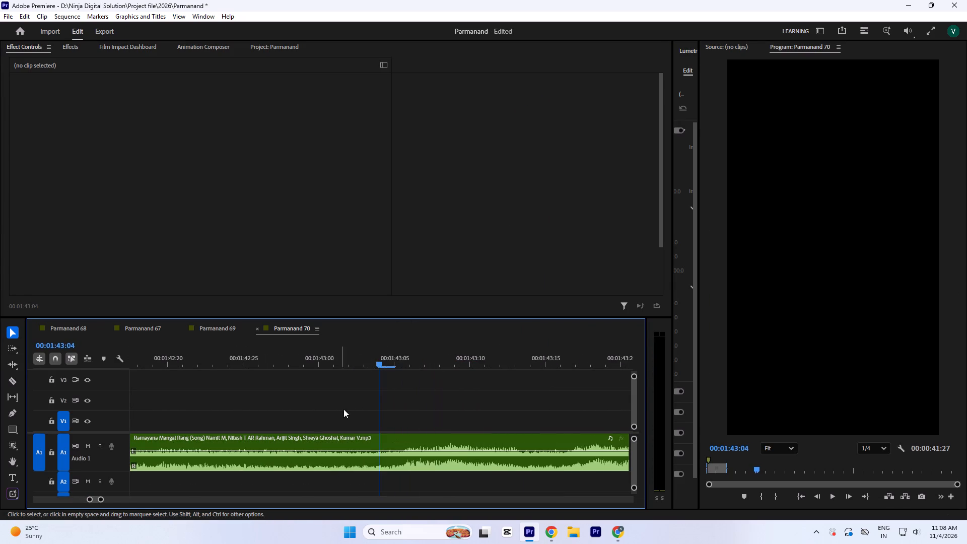
key("equal")
left_click_drag(389, 362, 400, 371)
key("minus")
key("minus")
key("minus")
key("minus")
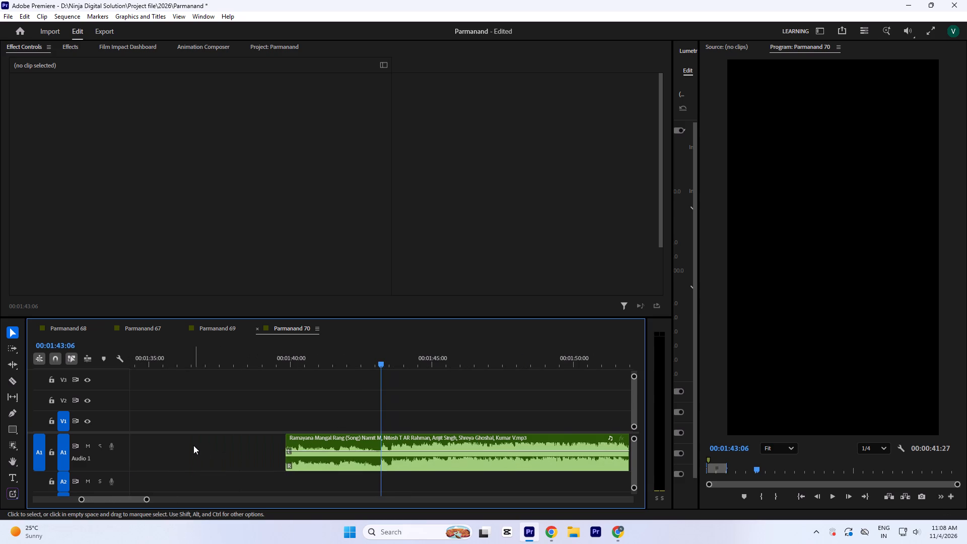
Play the Haldiram's reference again from the start to compare its title timing with the song.
key("Return")
key("minus")
key("minus")
key("equal")
type("==")
key("minus")
key("minus")
key("minus")
key("minus")
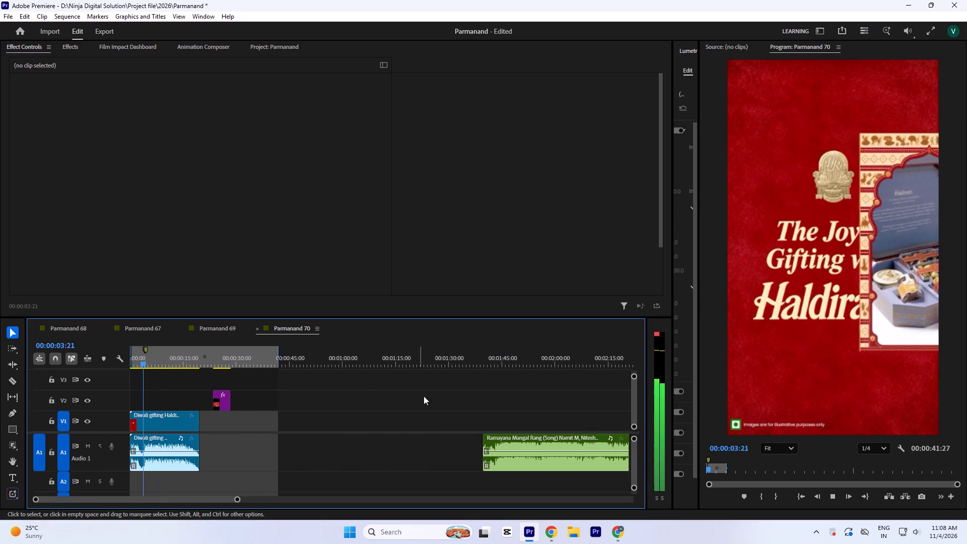
Trim the start of the Mangal Rang song on A1 to about 00:01:43:03 and play it from there.
left_click_drag(474, 359, 495, 368)
key("equal")
key("equal")
key("equal")
key("equal")
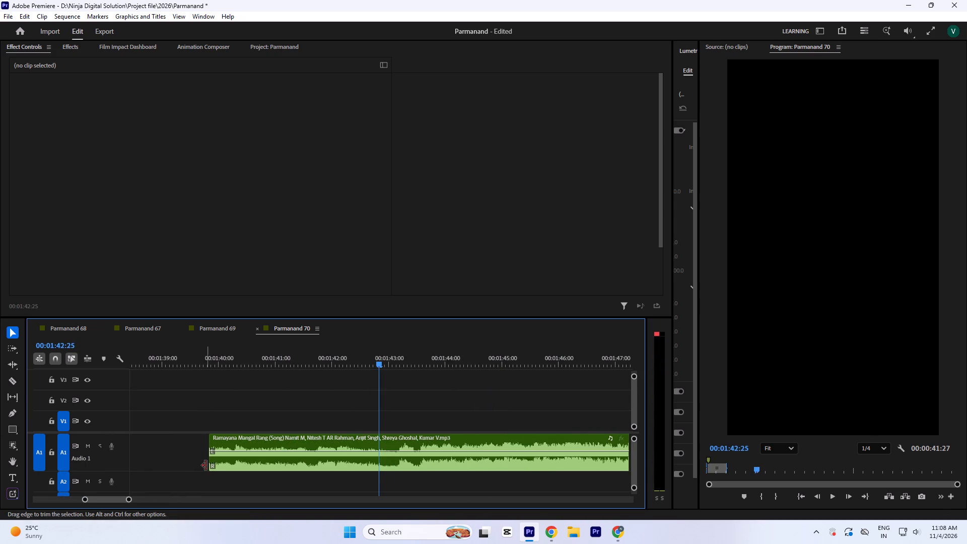
left_click_drag(206, 465, 393, 458)
left_click(393, 356)
key("space")
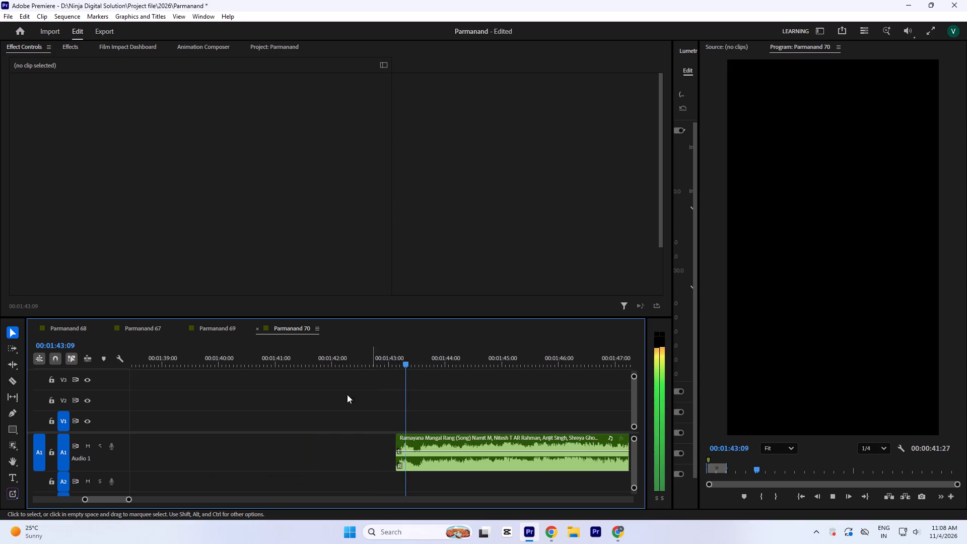
key("equal")
key("equal")
Move the Parmanand Sweets title image from V2 to V1, aligned with the trimmed song's start, and preview it at 00:01:46:03.
key("minus")
key("minus")
key("minus")
key("minus")
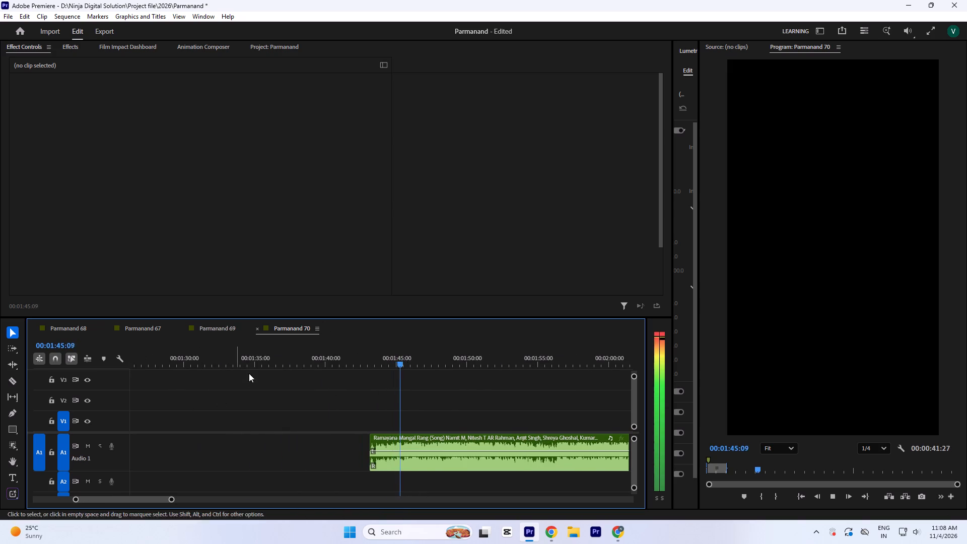
key("minus")
key("minus")
key("minus")
left_click_drag(177, 404, 304, 412)
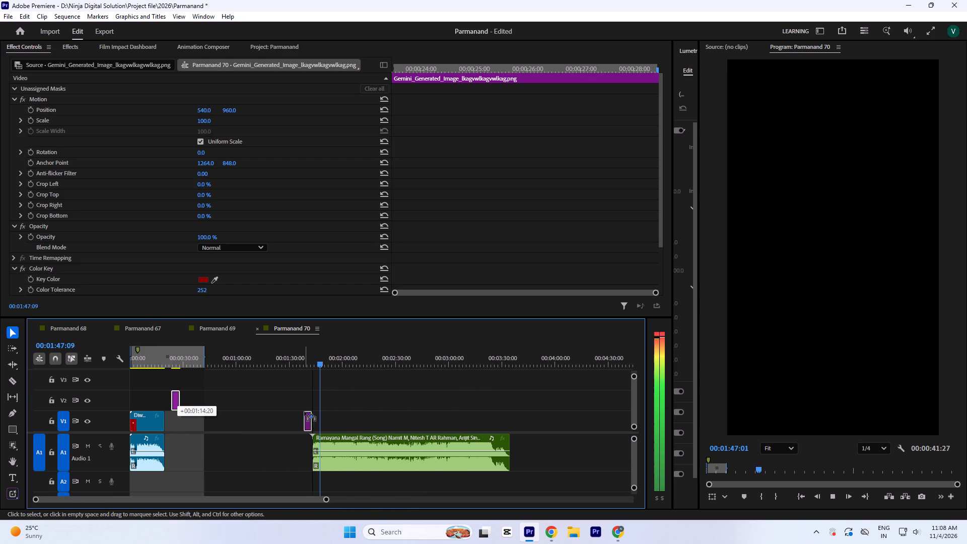
left_click_drag(304, 412, 321, 413)
key("equal")
key("equal")
key("equal")
left_click(347, 361)
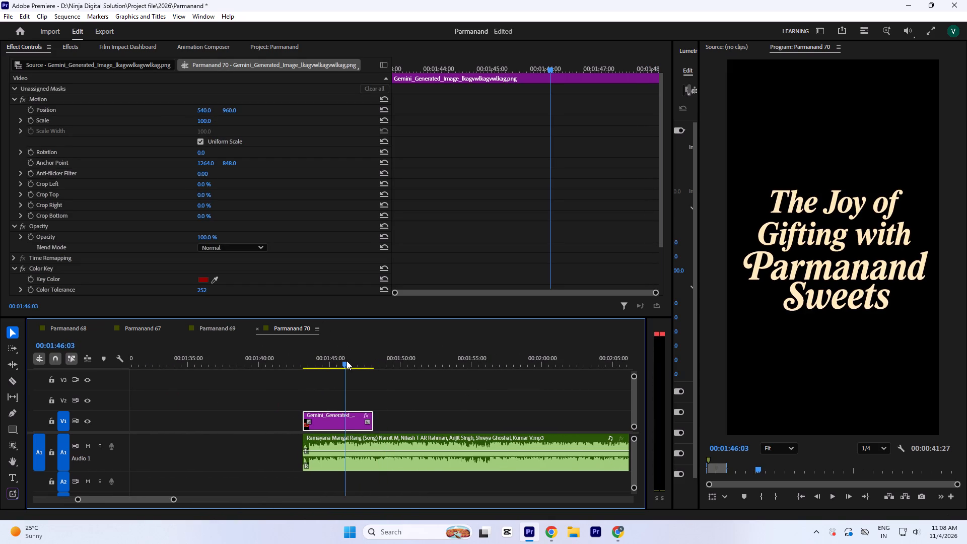
Save the Parmanand project.
key("ctrl+s")
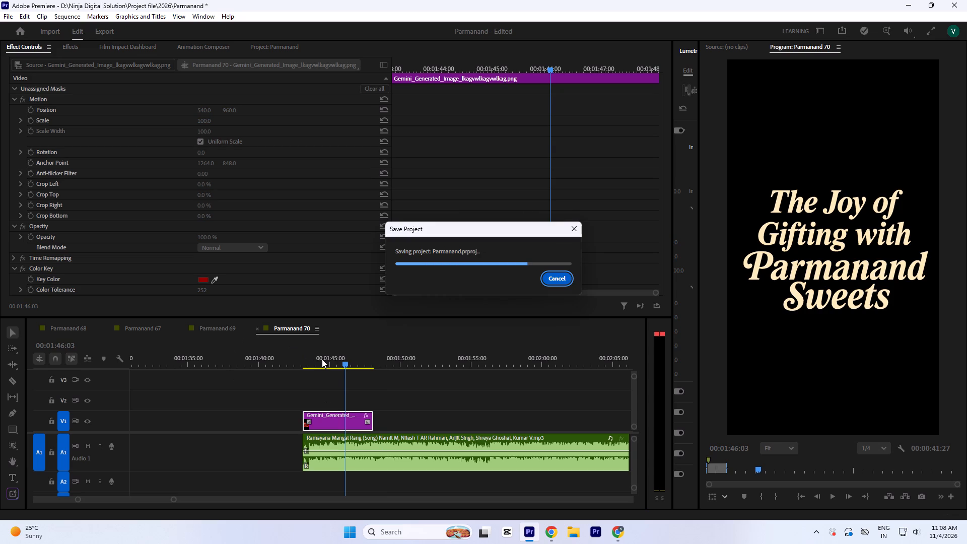
Play the Parmanand Sweets title with the trimmed Mangal Rang song from just before the clips' start.
left_click(300, 361)
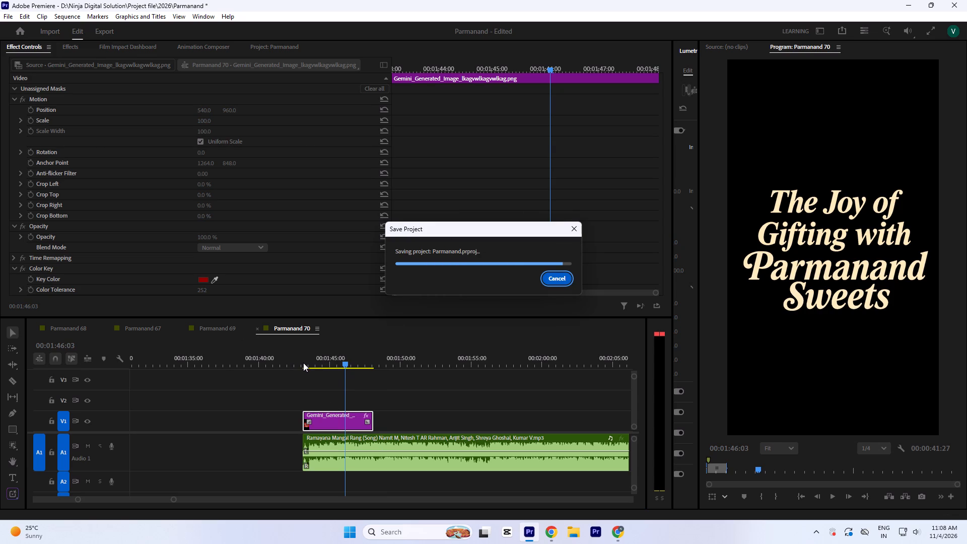
left_click(300, 361)
key("space")
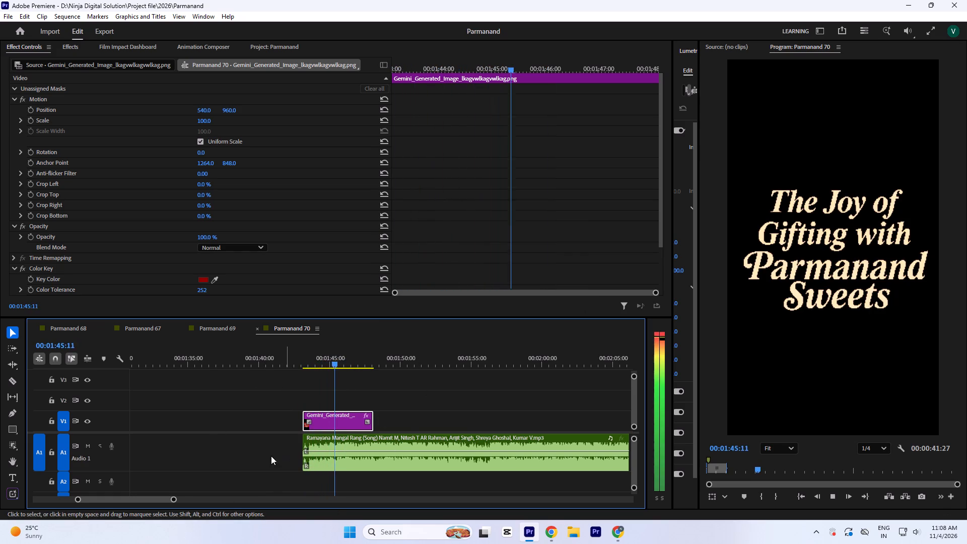
Stop playback and scrub the opening of the Haldiram's reference clip to study its title and background frames.
key("minus")
key("minus")
key("minus")
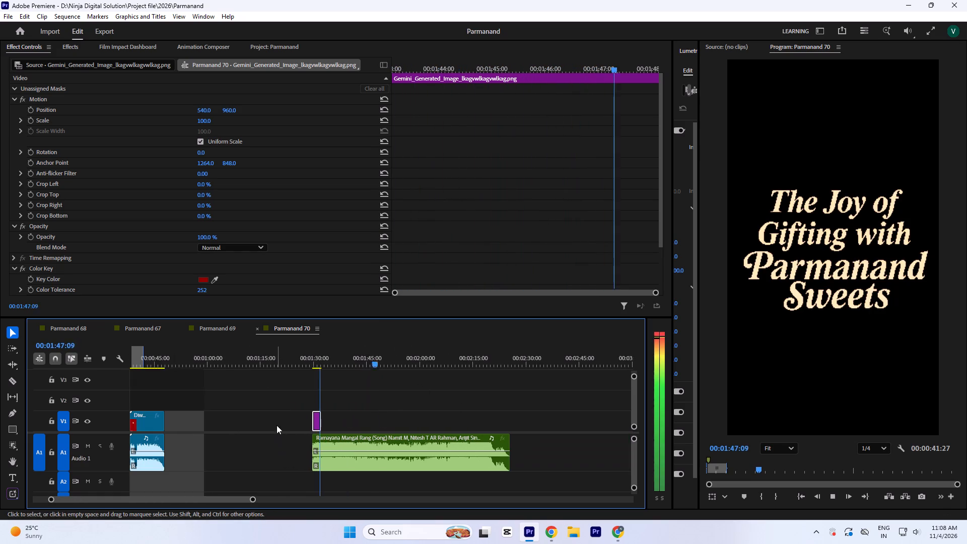
key("space")
left_click_drag(147, 360, 130, 387)
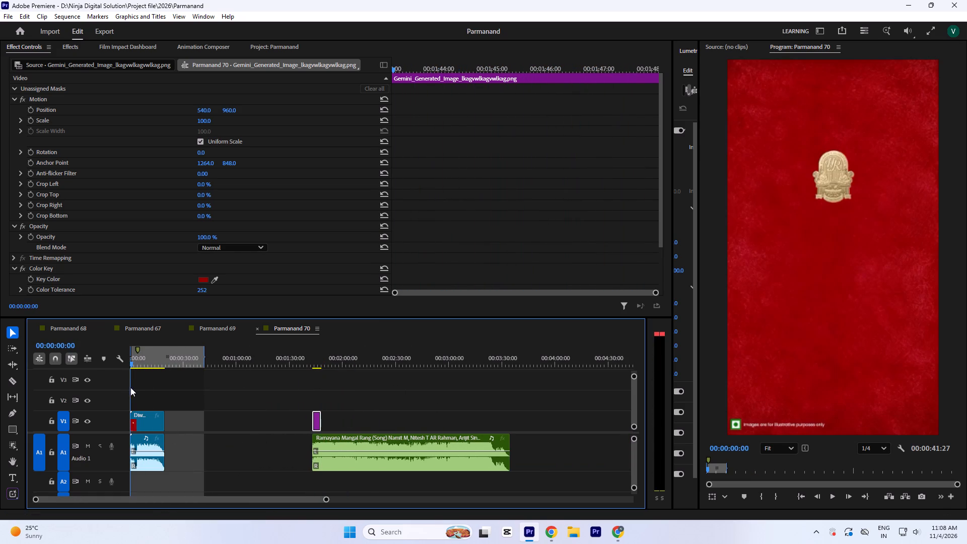
left_click_drag(130, 387, 136, 393)
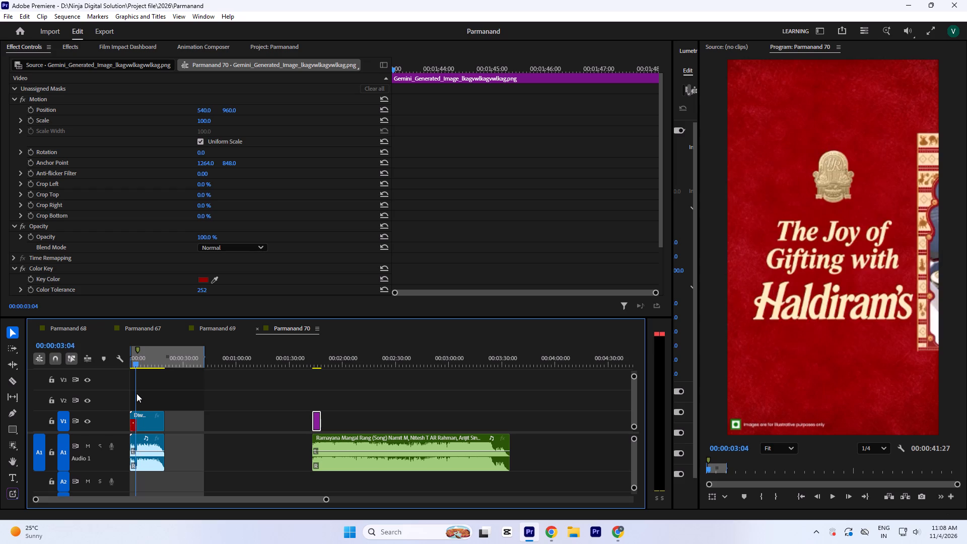
left_click_drag(136, 393, 114, 396)
key("equal")
key("equal")
key("equal")
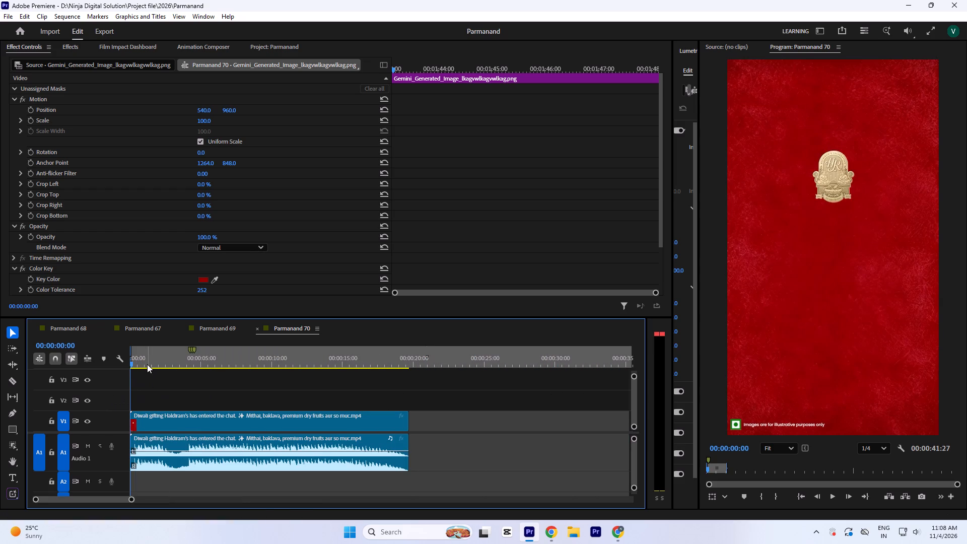
left_click_drag(147, 363, 201, 379)
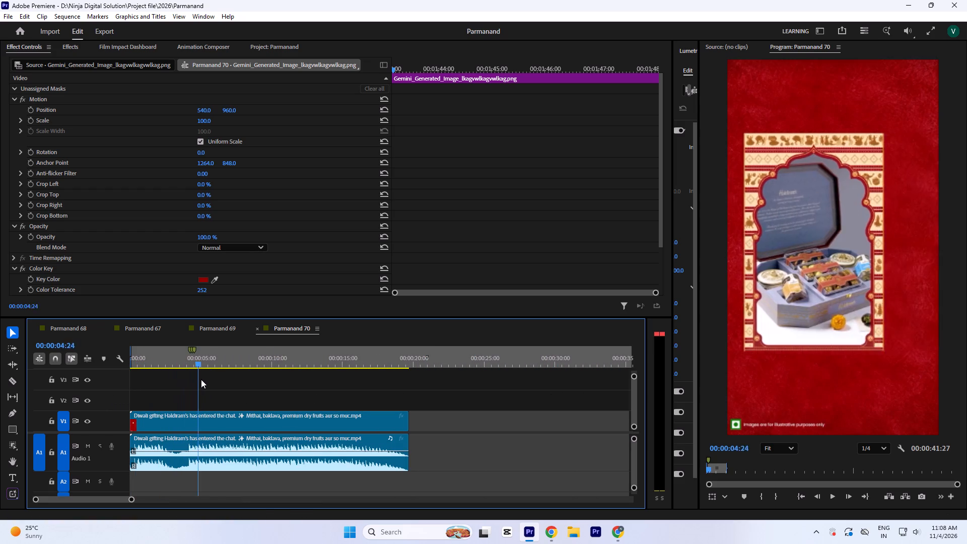
left_click_drag(201, 379, 172, 395)
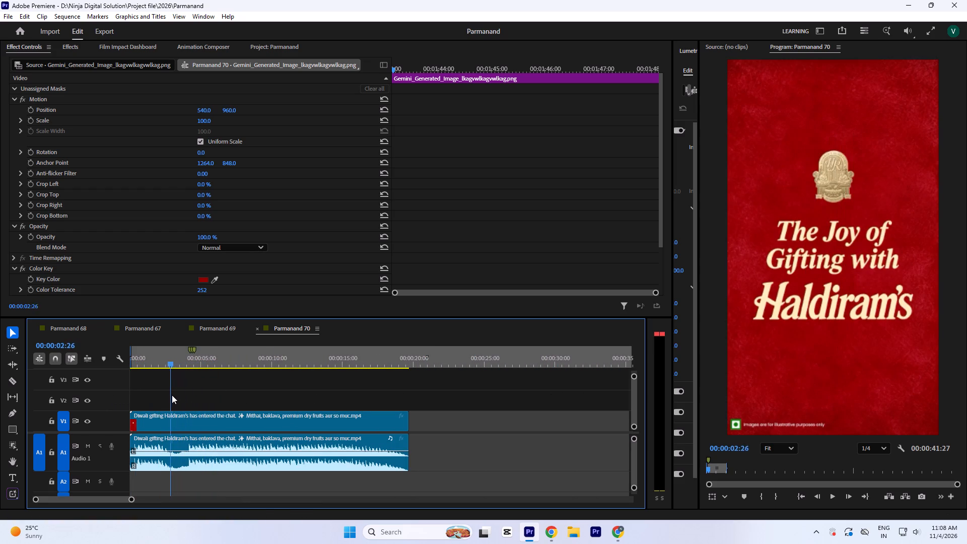
Copy the Haldiram's reference video to V2, freeze it on the blank red frame at 00:00:00:11, and delete the segment before it.
left_click_drag(172, 395, 130, 401)
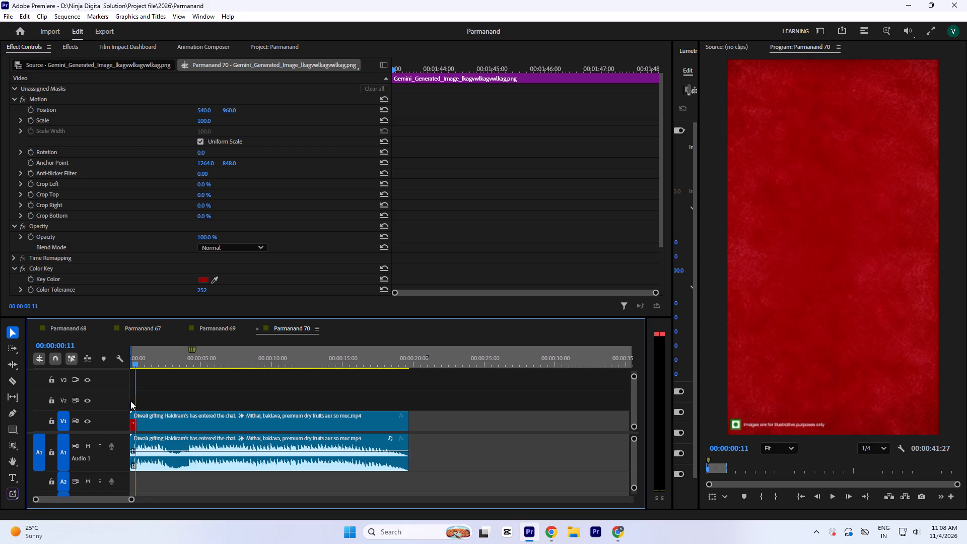
left_click_drag(130, 401, 136, 411)
key("equal")
key("equal")
key("equal")
key("equal")
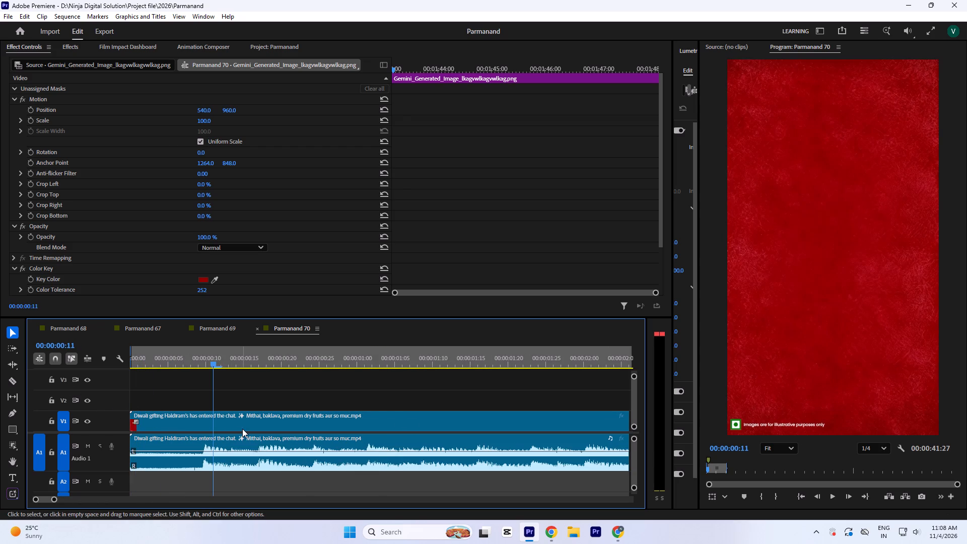
right_click(242, 429)
left_click(211, 397)
left_click_drag(238, 418, 238, 402, "alt")
right_click(238, 402)
left_click(270, 353)
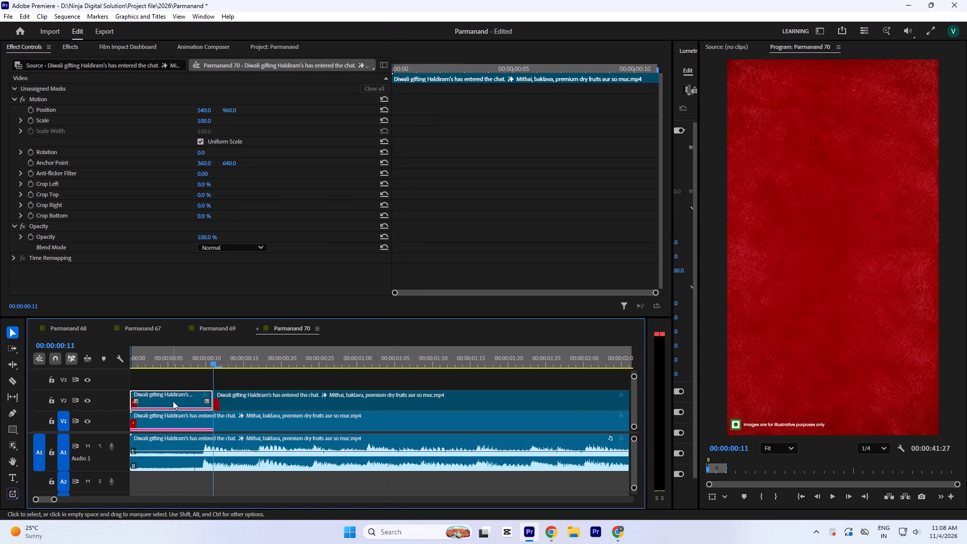
left_click(173, 401)
key("Delete")
Place the frozen red background on V1 at the Mangal Rang song's start, beneath the Parmanand Sweets title image raised to V2.
key("minus")
key("minus")
left_click_drag(205, 403, 288, 403)
key("minus")
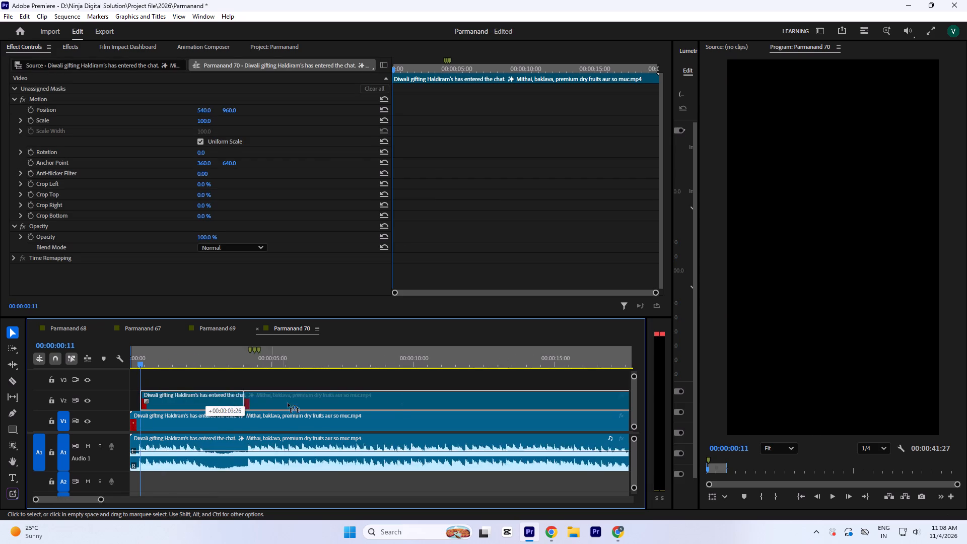
key("minus")
left_click_drag(288, 403, 534, 416)
key("minus")
key("minus")
left_click_drag(504, 423, 505, 395)
left_click_drag(553, 427, 516, 426)
Set the frozen red background clip's scale to 112.
left_click(505, 355)
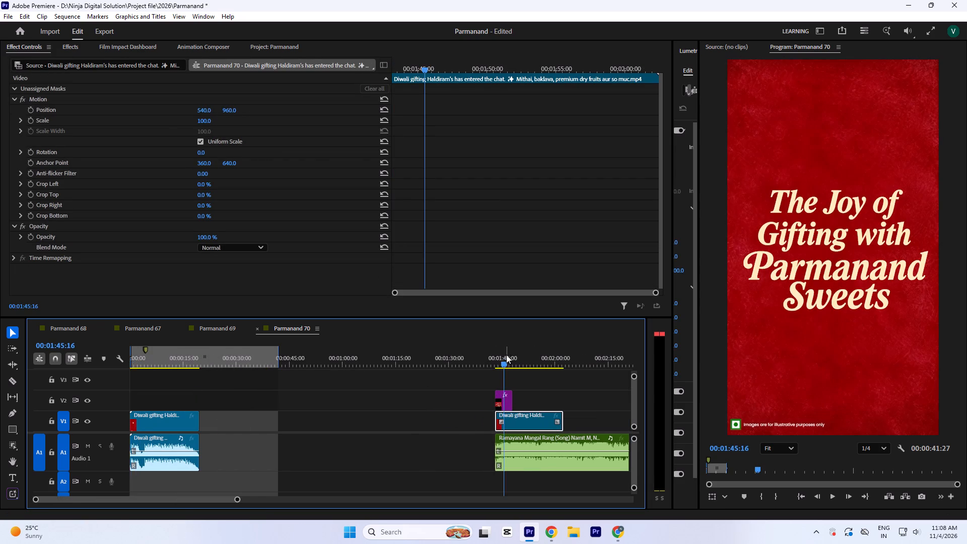
key("equal")
key("equal")
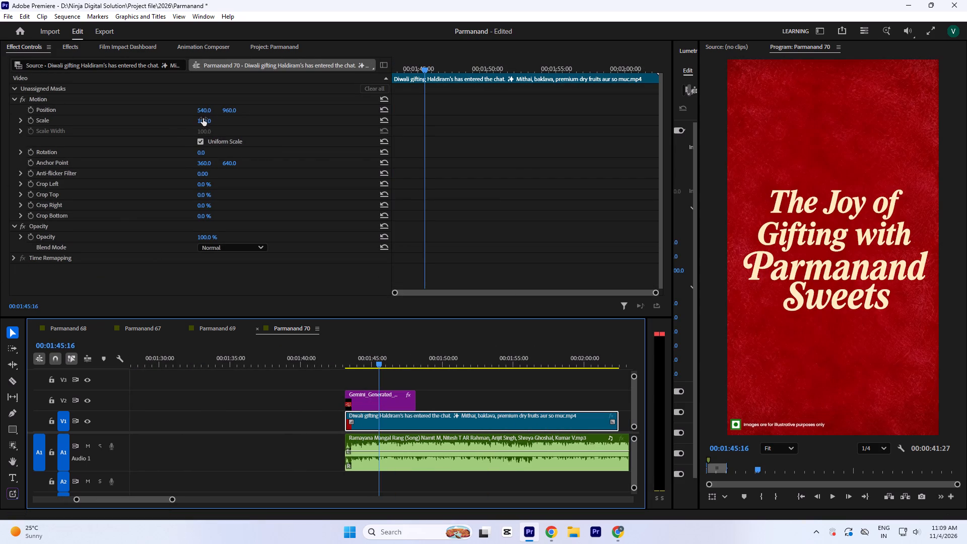
left_click_drag(203, 121, 202, 115)
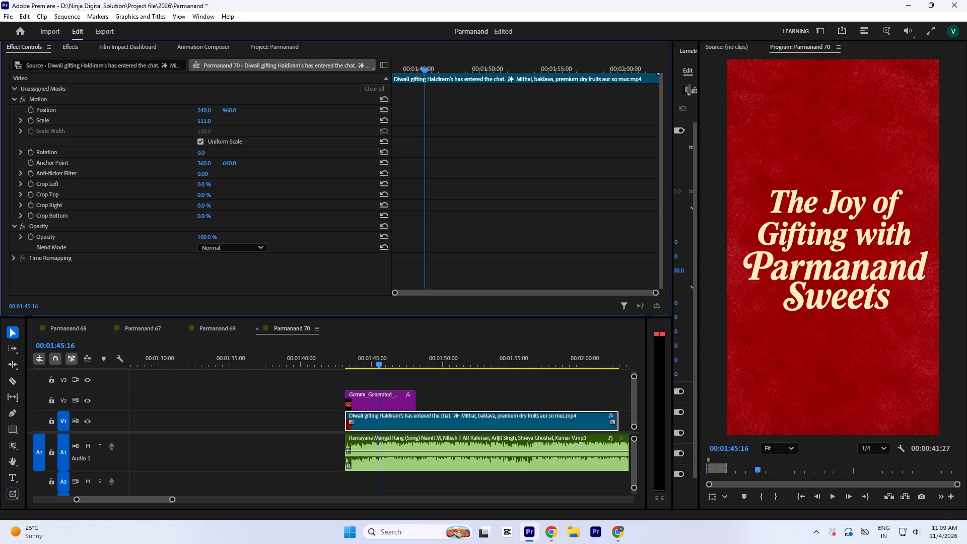
left_click_drag(202, 115, 202, 114)
Play the title over the red background around the song's start to check their timing with the music.
left_click(335, 357)
key("space")
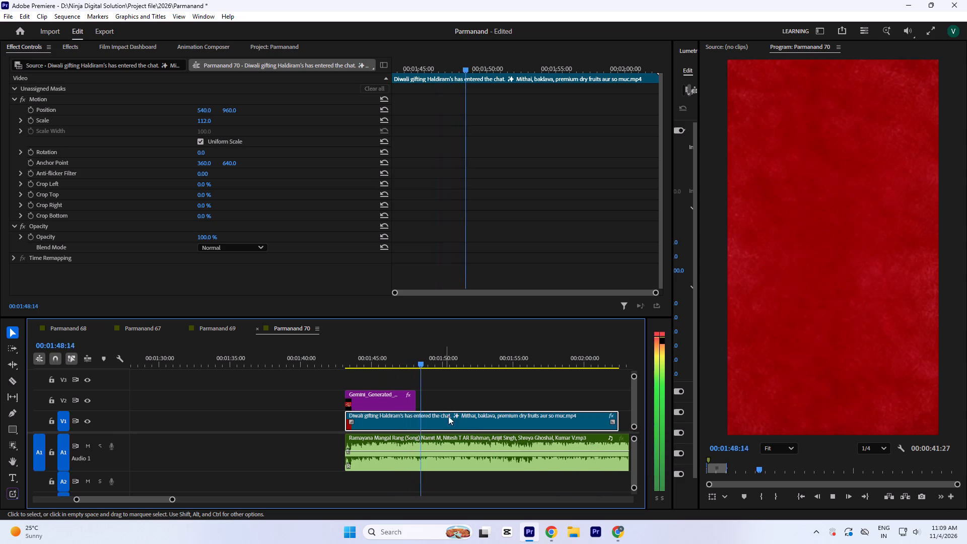
left_click(343, 353)
key("equal")
key("equal")
key("equal")
key("equal")
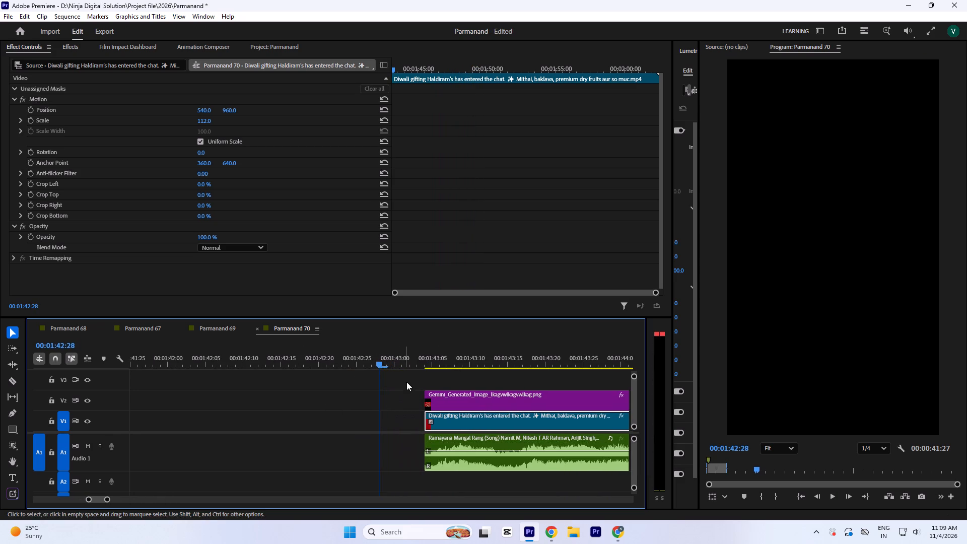
left_click(424, 362)
key("space")
key("space")
left_click(425, 366)
key("equal")
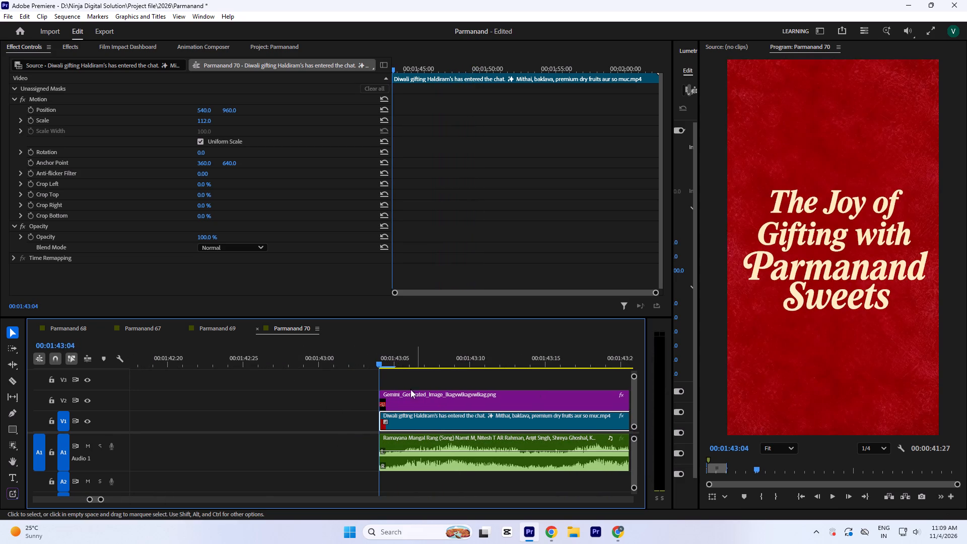
key("equal")
key("equal")
key("minus")
key("space")
key("minus")
key("space")
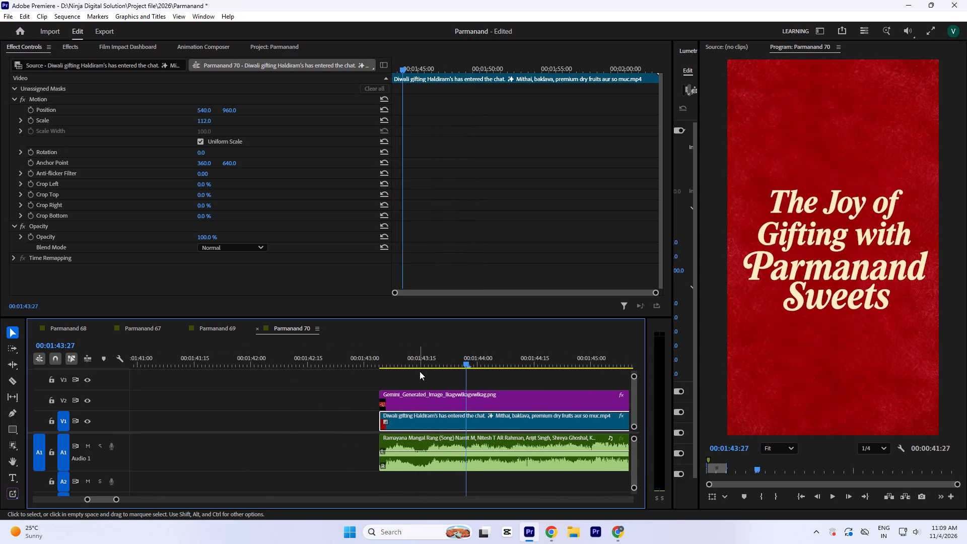
left_click_drag(422, 364, 364, 407)
key("space")
key("minus")
key("minus")
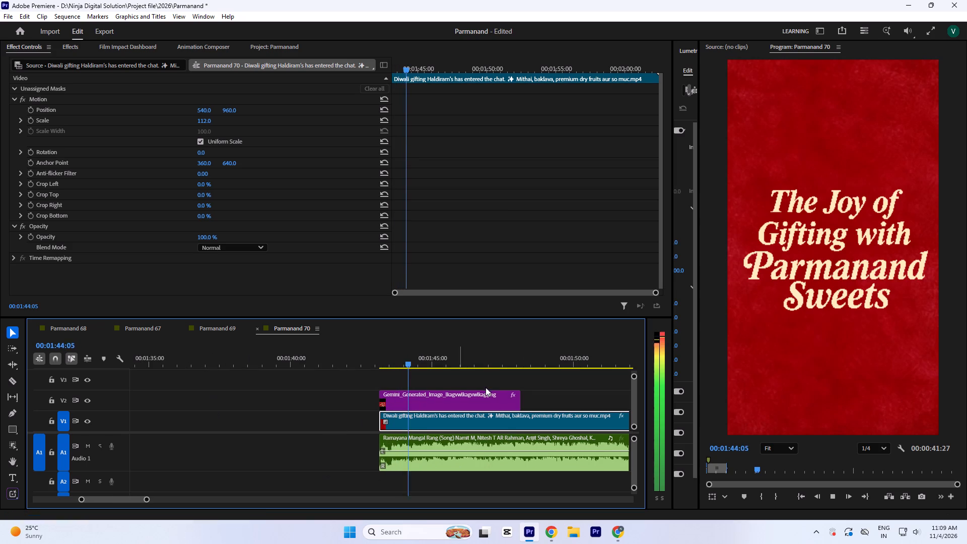
key("space")
Move the Parmanand Sweets title image on V2 earlier, starting at about 00:01:42:13, ahead of the background and song.
left_click_drag(407, 402, 384, 404)
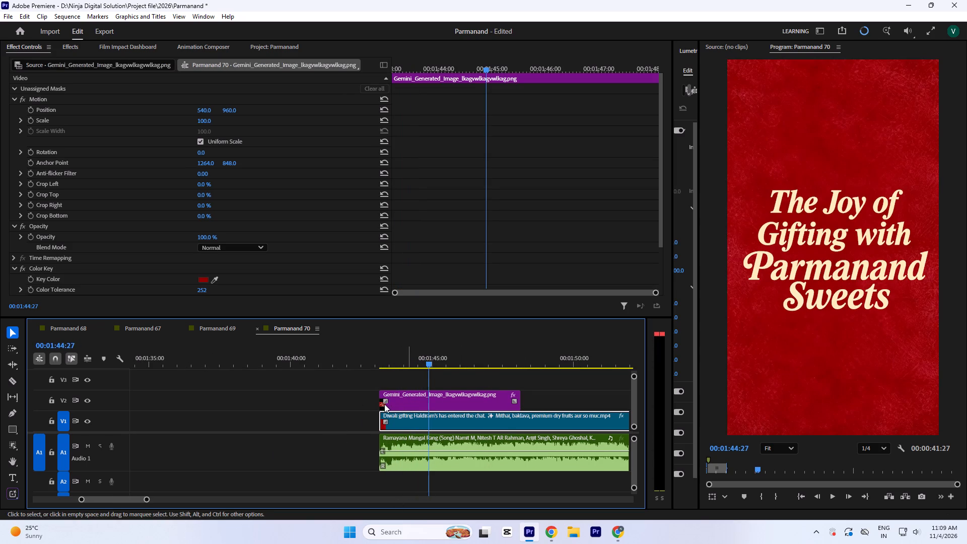
left_click_drag(384, 404, 383, 404)
left_click_drag(411, 397, 392, 399)
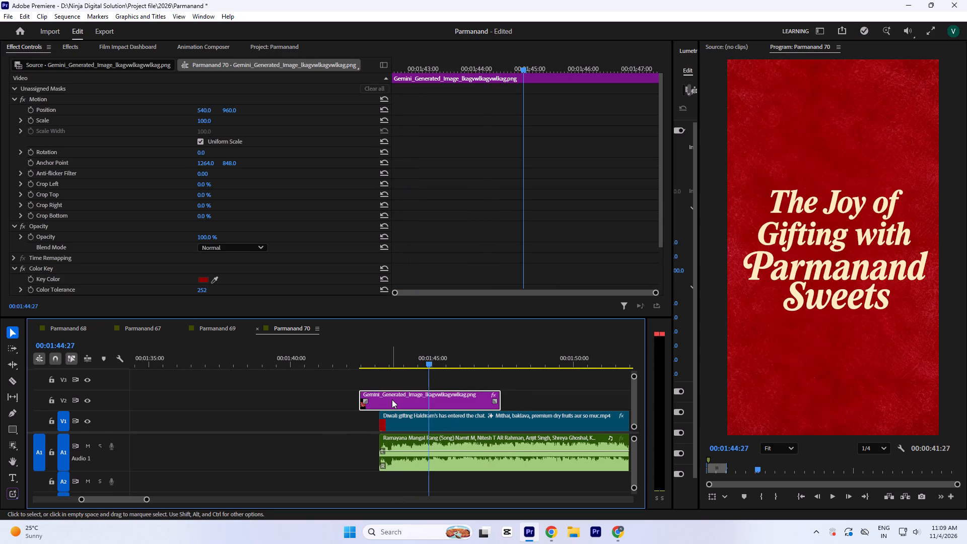
Save the Parmanand project.
key("ctrl+s")
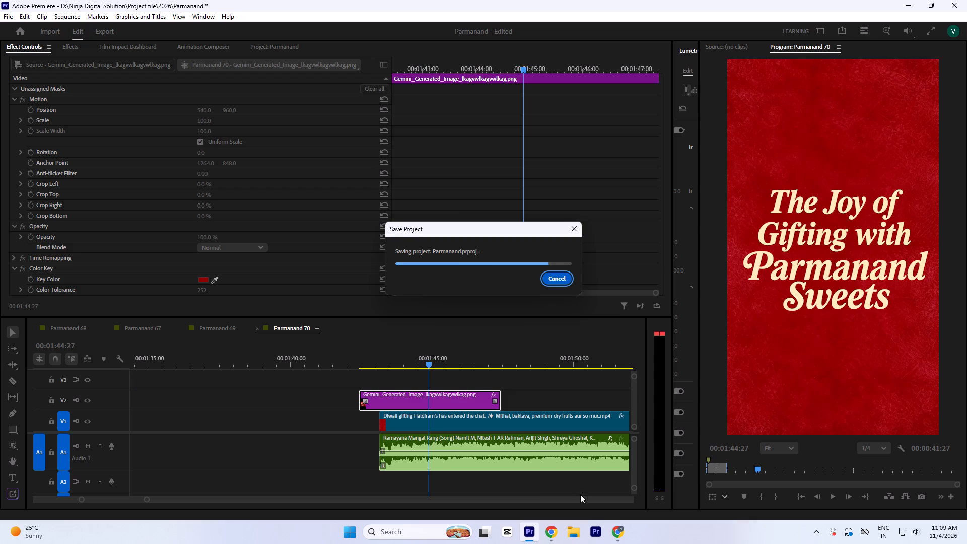
Import the 31b9714bf12a…_720w video of hands lighting a decorated firecracker from the Downloads folder into the project.
left_click(570, 531)
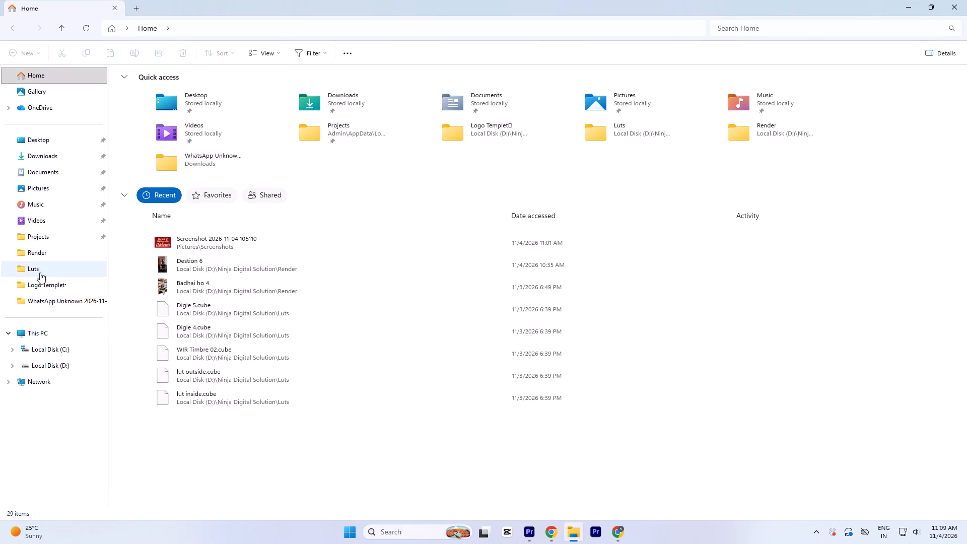
left_click(52, 163)
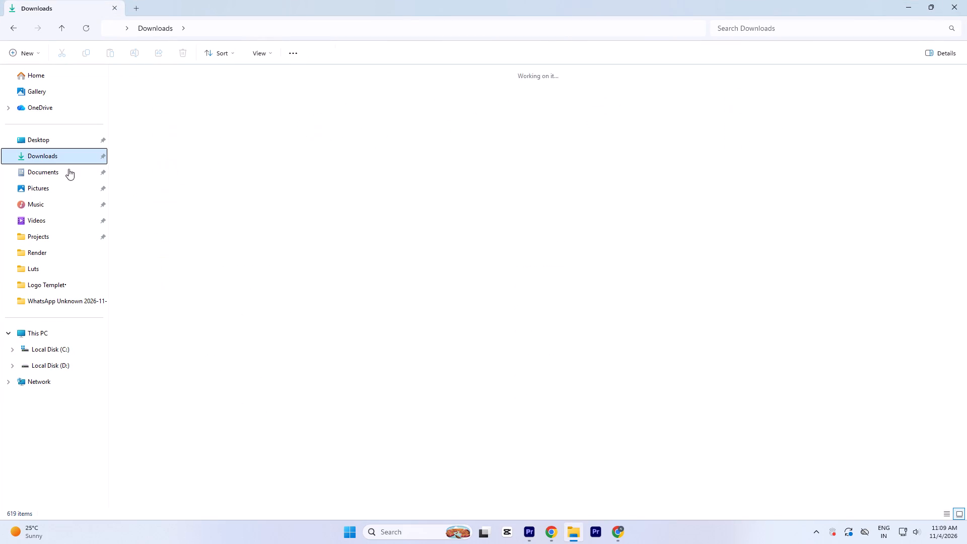
scroll(251, 262, "up", 5)
left_click_drag(807, 211, 609, 538)
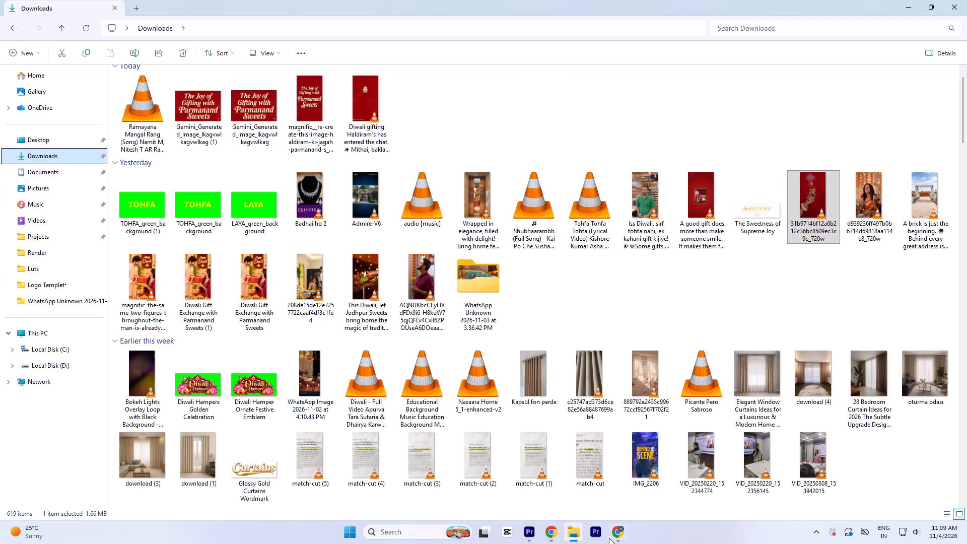
left_click_drag(609, 538, 224, 435)
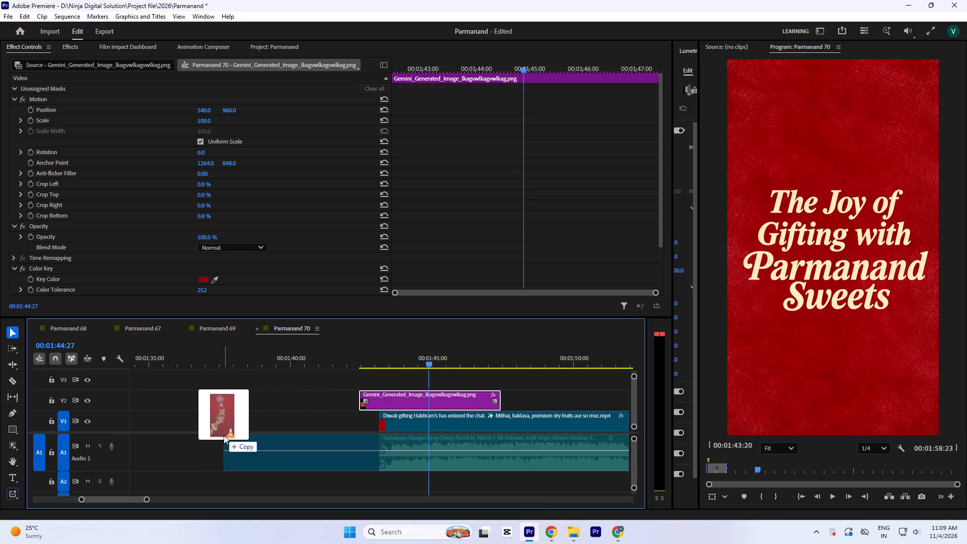
left_click_drag(224, 435, 407, 305)
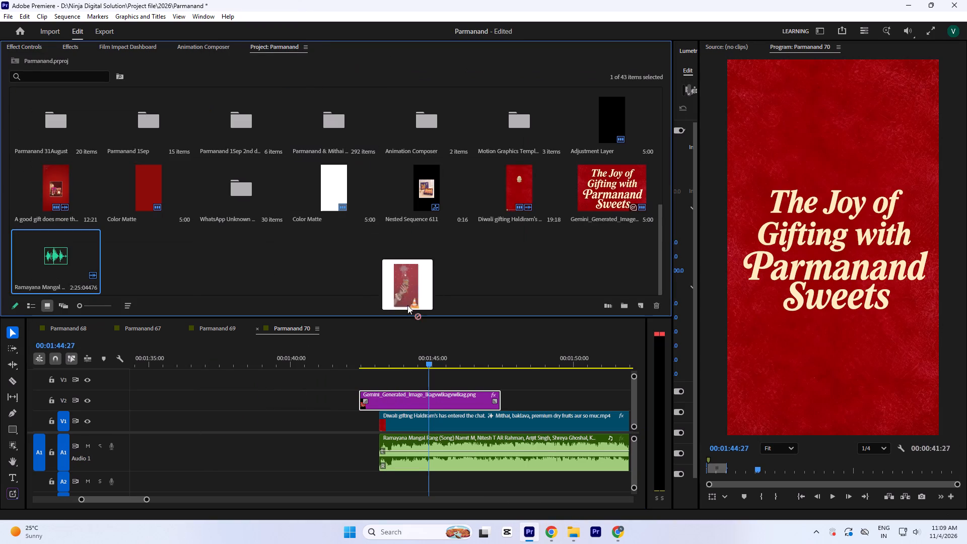
left_click_drag(407, 305, 381, 270)
Place the imported firecracker clip on V1 and A1 in the empty stretch before the title, at about 00:01:10:15.
left_click(374, 342)
key("minus")
key("minus")
key("minus")
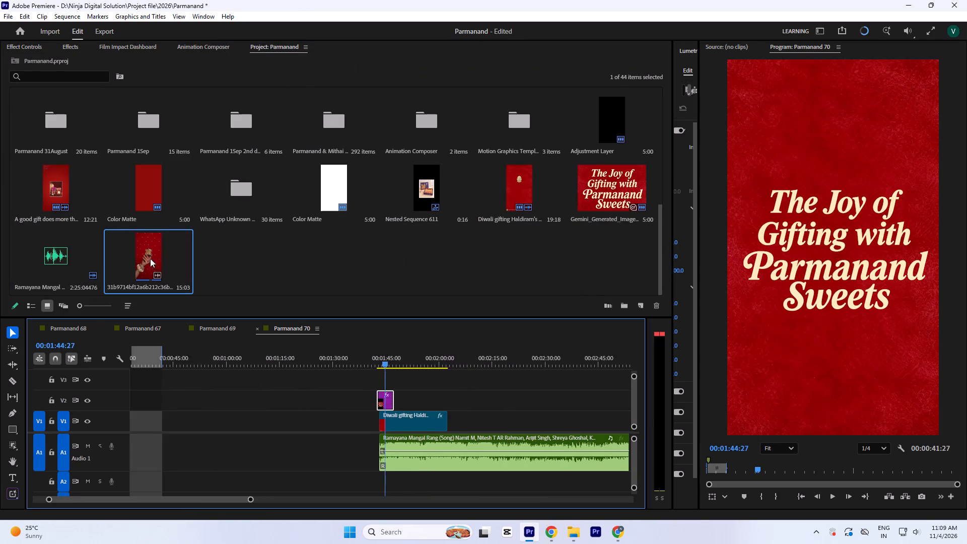
key("minus")
left_click_drag(145, 252, 255, 416)
left_click(258, 348)
key("equal")
key("equal")
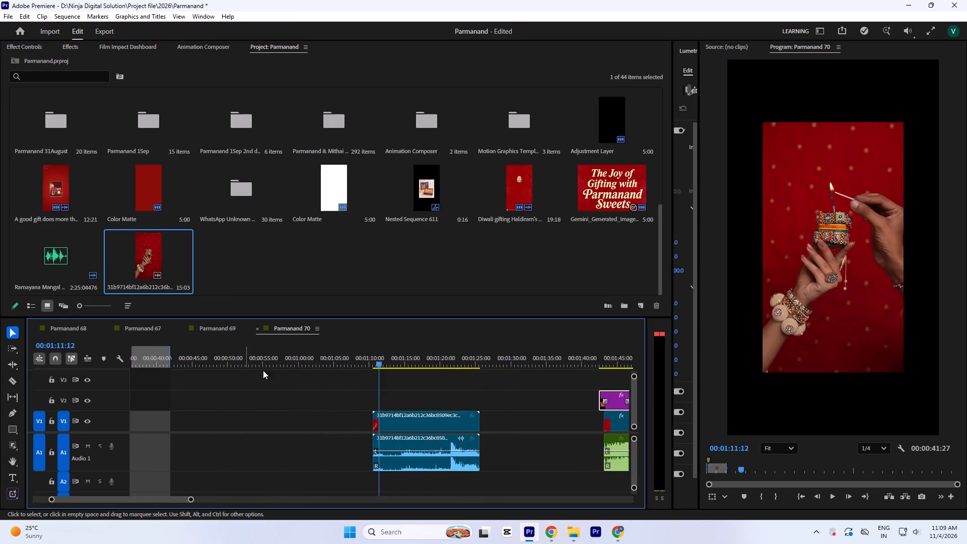
key("equal")
Scale the firecracker clip to fill the vertical frame.
left_click(413, 425)
key("a")
Play the firecracker clip from its start and split its video and audio at 00:01:12:25.
left_click_drag(355, 350, 362, 359)
key("space")
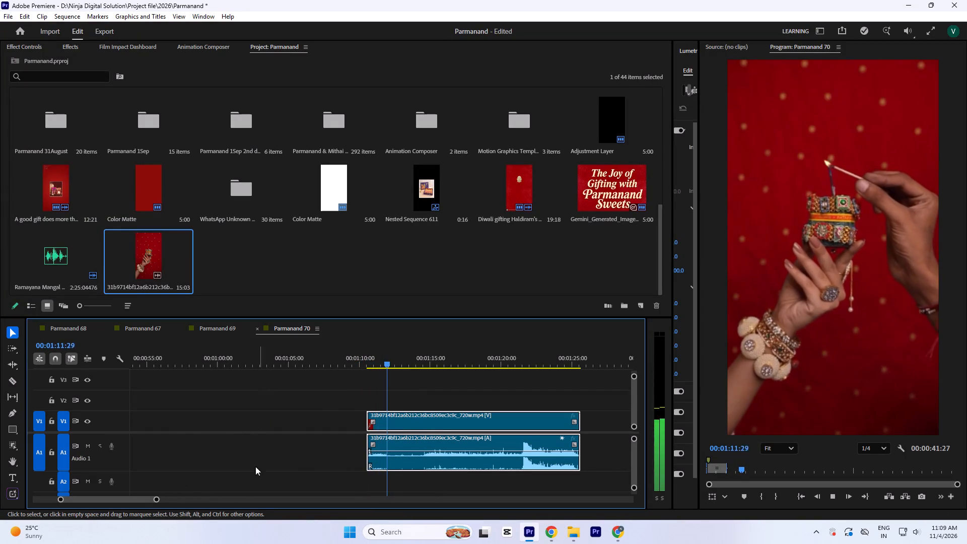
key("space")
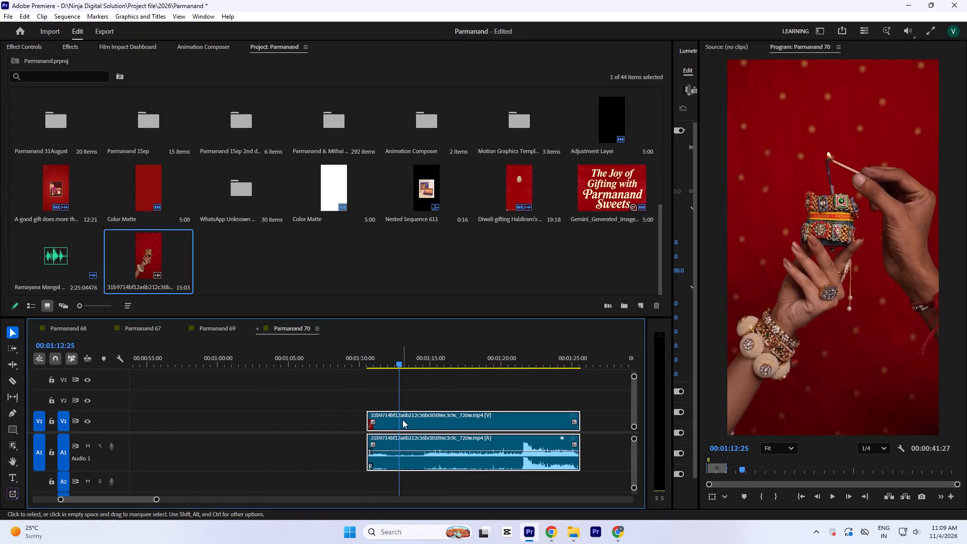
key("k")
Trim the second firecracker segment's start to 00:01:14:06 and move it against the end of the first segment.
left_click_drag(401, 353, 425, 374)
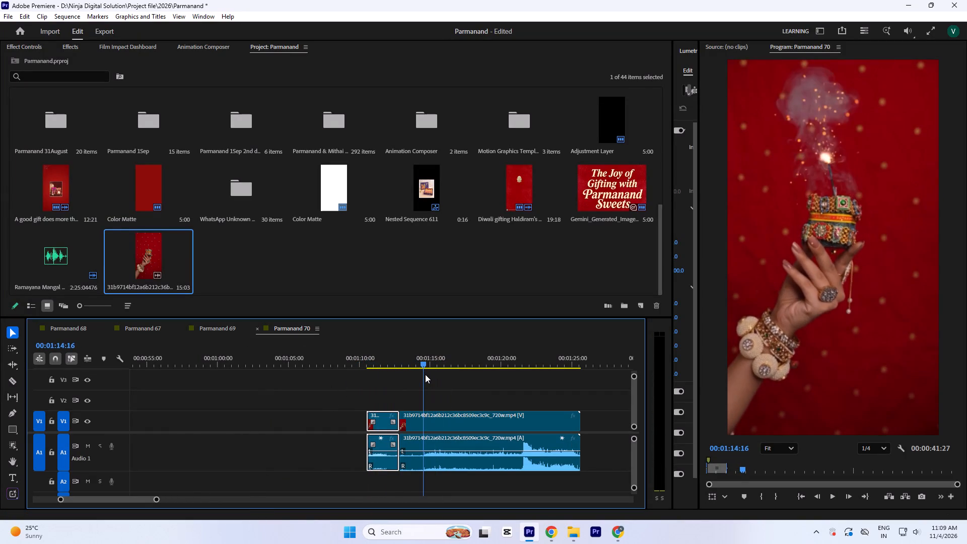
left_click_drag(425, 374, 424, 377)
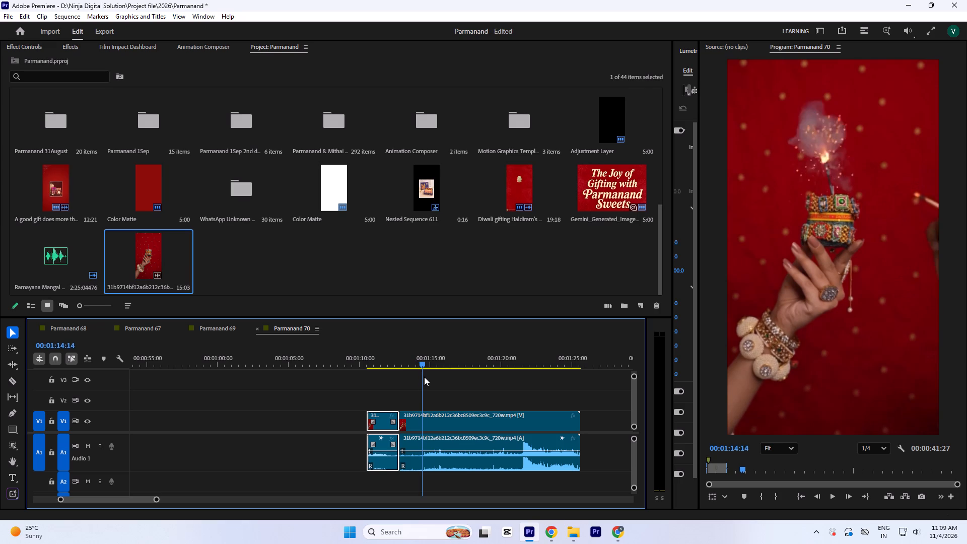
left_click_drag(424, 377, 420, 379)
left_click_drag(421, 360, 423, 364)
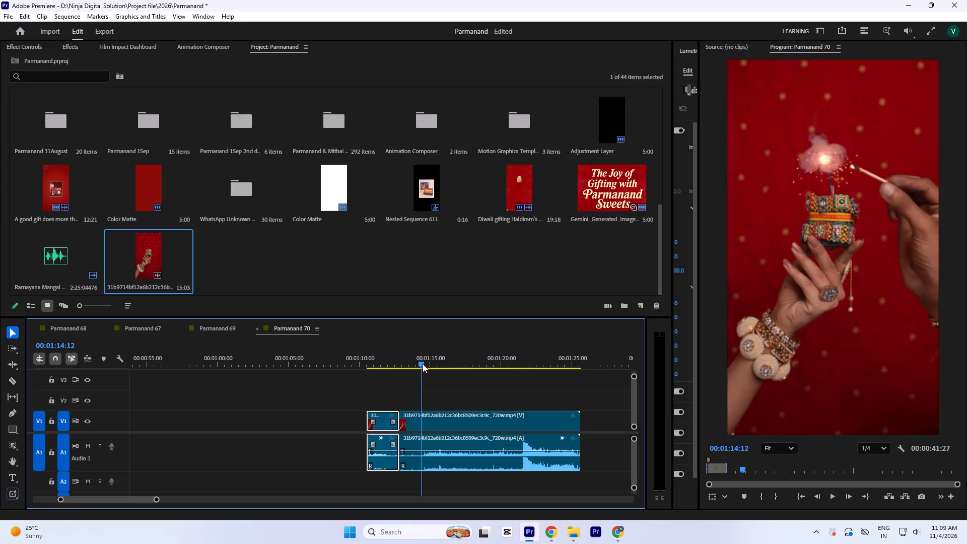
left_click_drag(423, 364, 420, 368)
left_click_drag(406, 396, 416, 439)
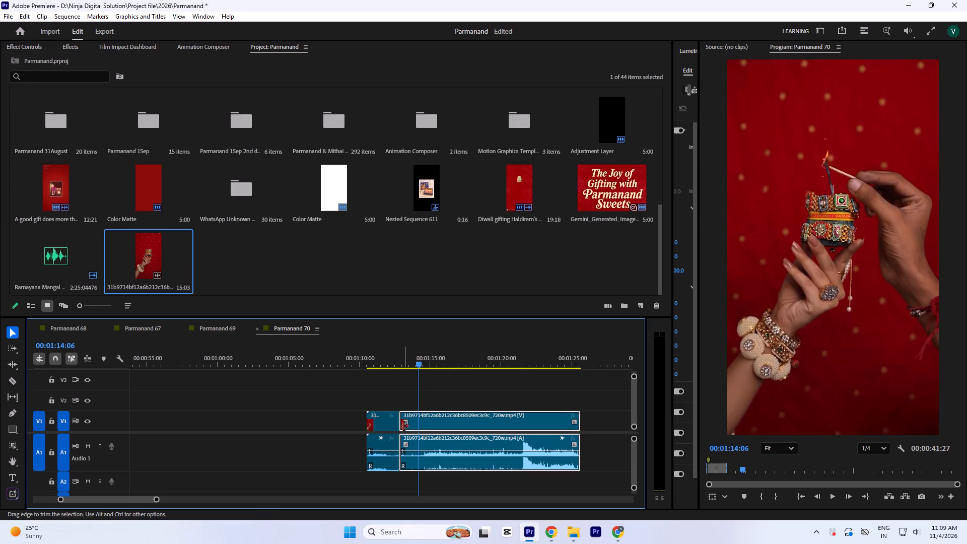
left_click_drag(403, 426, 422, 428)
left_click_drag(441, 425, 425, 428)
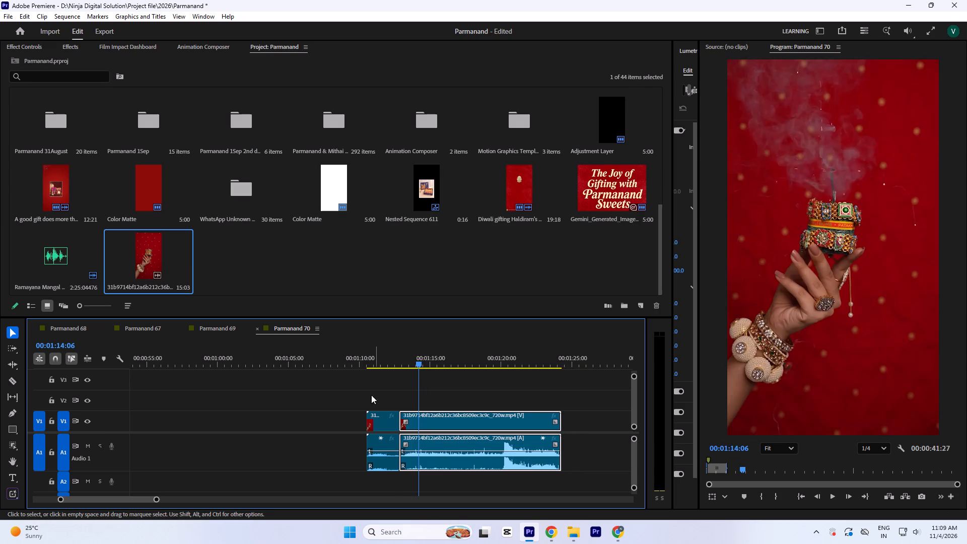
Play the firecracker cut, trim the first segment's end back to about 00:01:12:06 and move the second segment against it.
left_click(361, 360)
key("space")
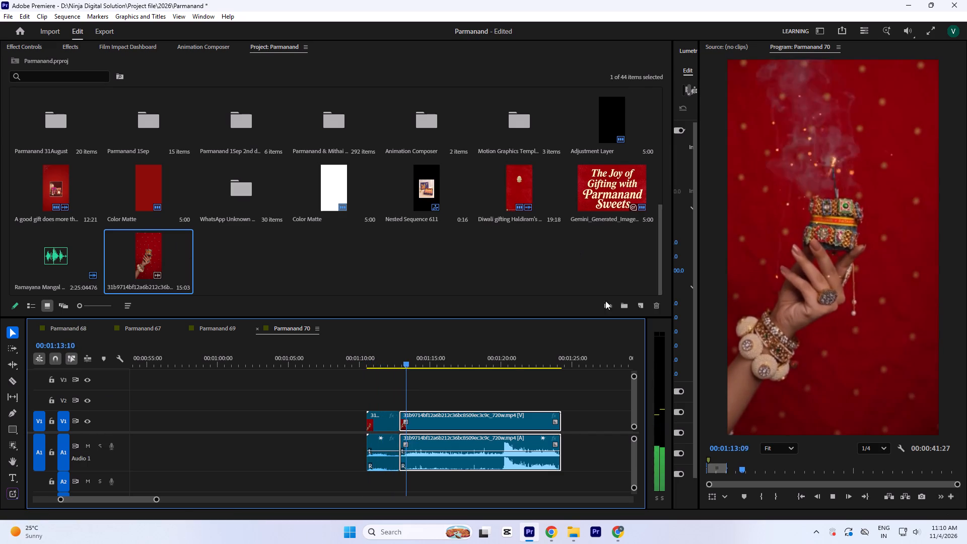
key("space")
key("space")
key("space")
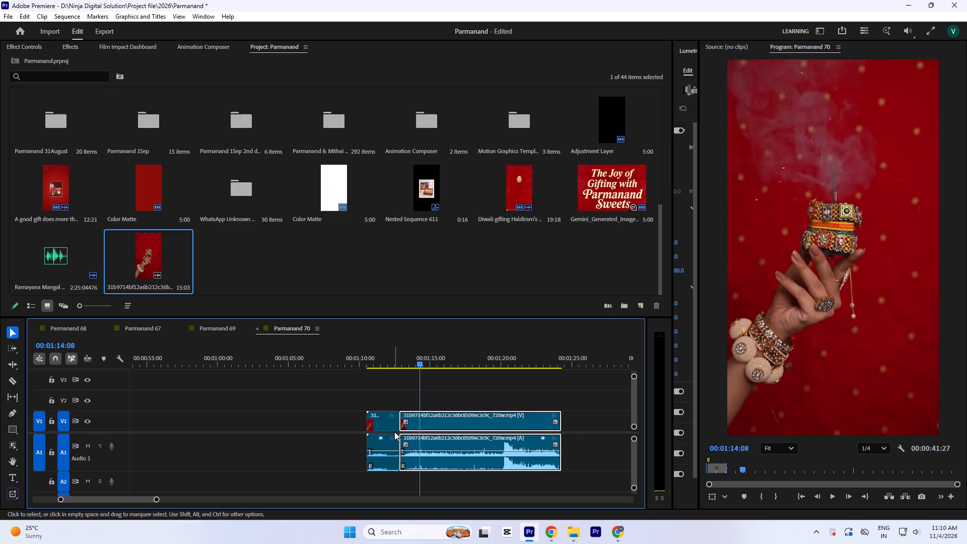
key("space")
key("space")
left_click(361, 352)
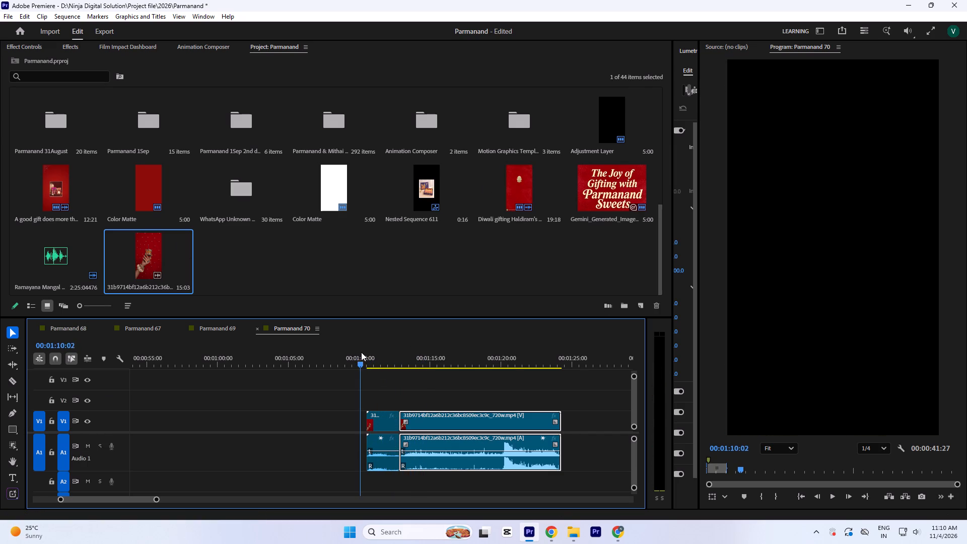
key("space")
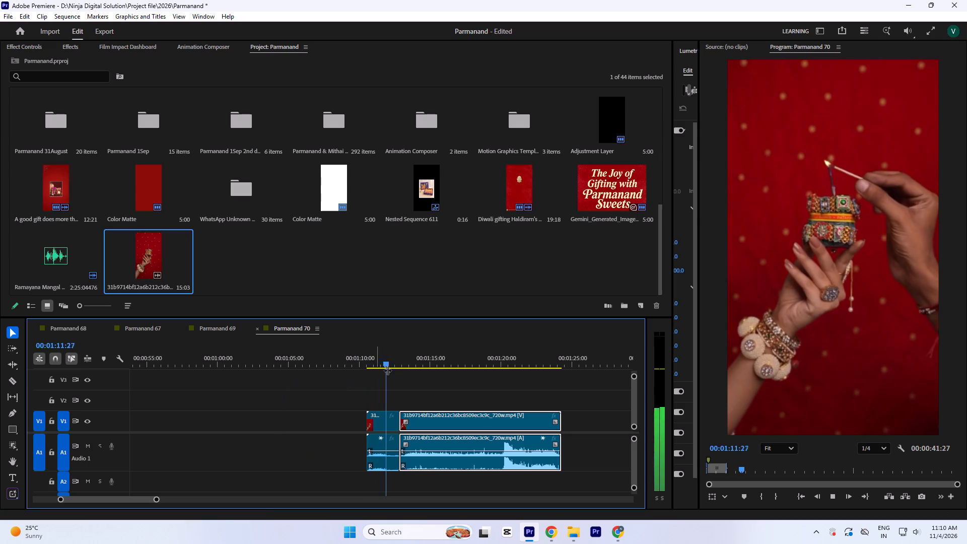
key("space")
key("equal")
key("equal")
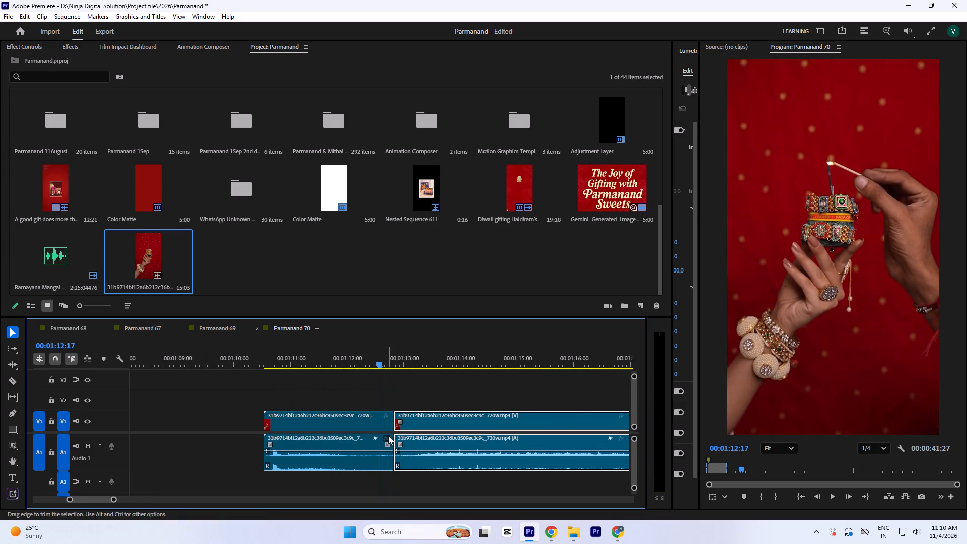
left_click_drag(391, 427, 355, 430)
left_click_drag(427, 421, 404, 423)
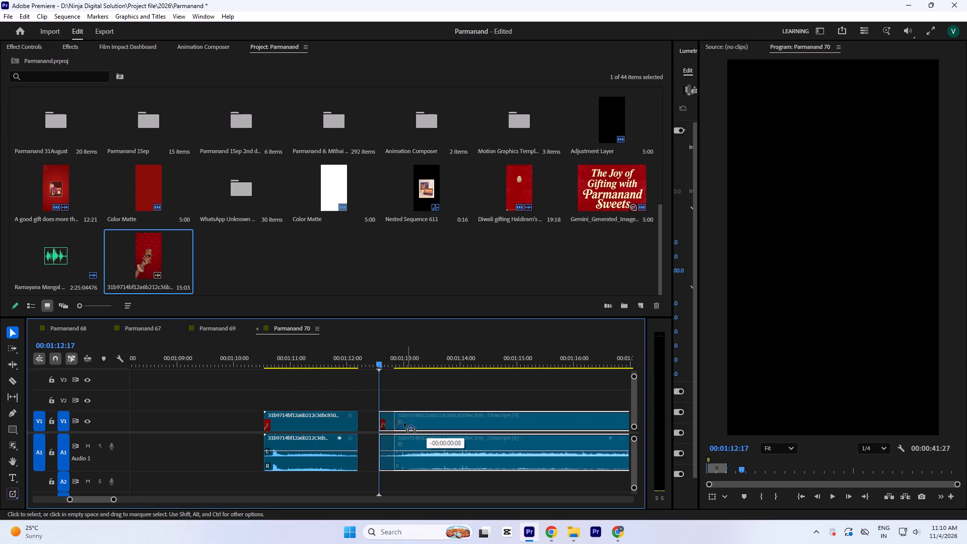
left_click_drag(404, 423, 392, 425)
Play the tightened firecracker cut from its start and split the second segment's video and audio at 00:01:12:18.
left_click(264, 359)
key("space")
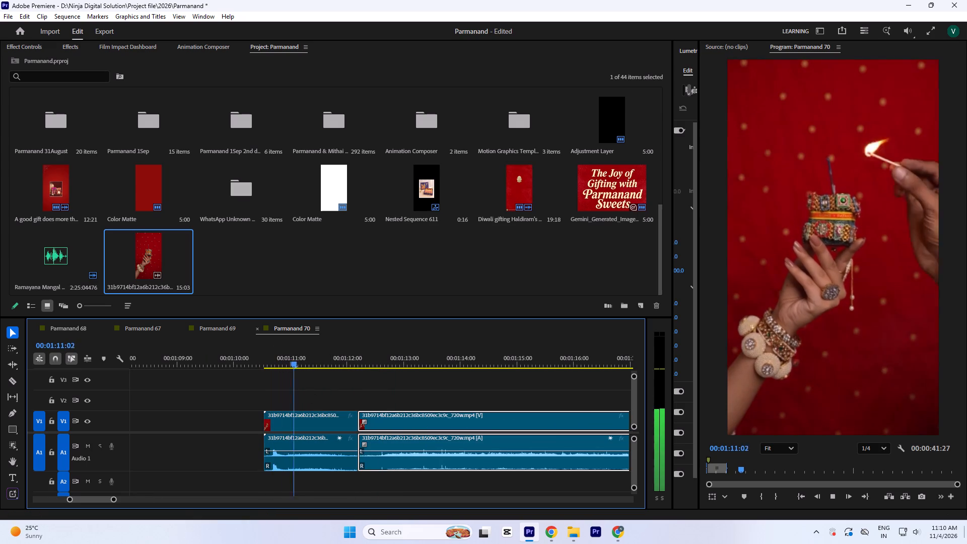
key("space")
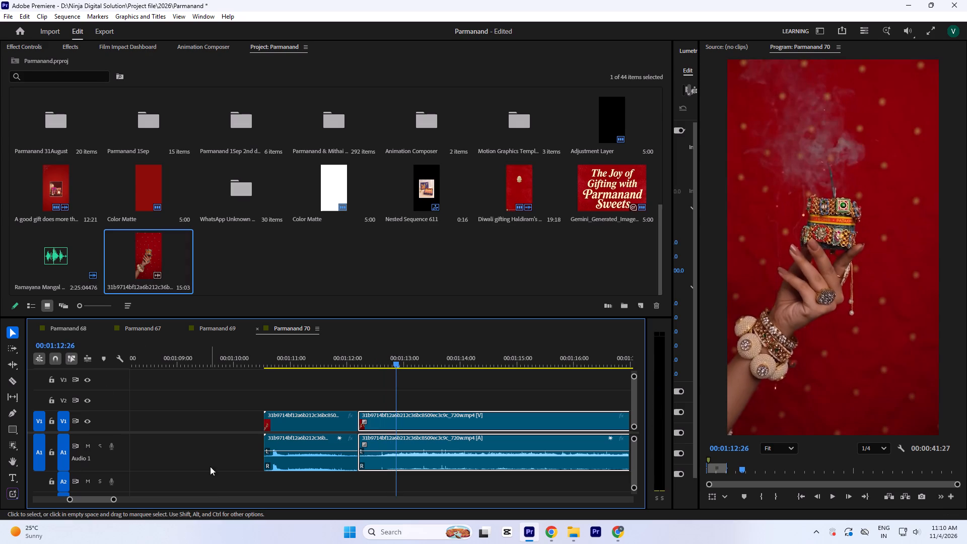
left_click_drag(379, 351, 382, 356)
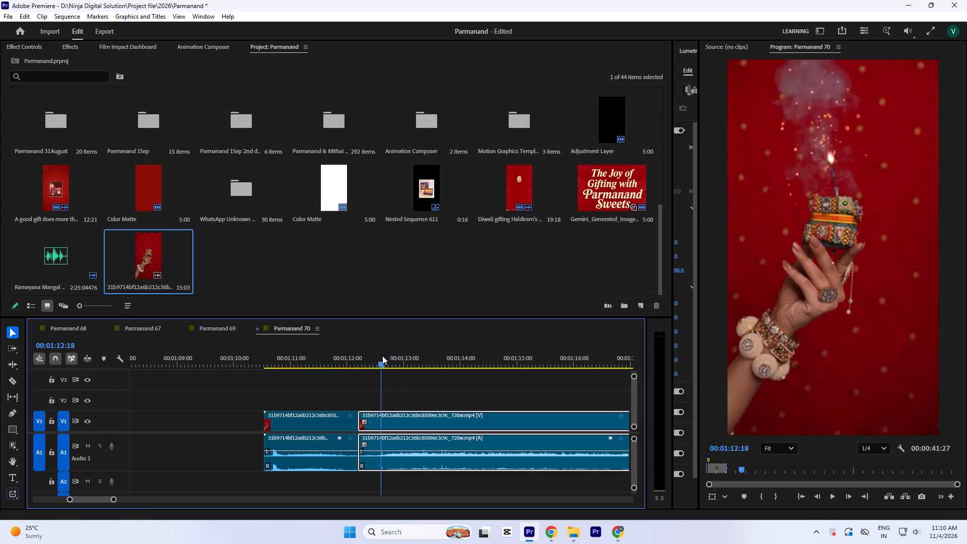
left_click_drag(382, 356, 383, 357)
key("k")
Trim the last firecracker segment's start to about 00:01:17:23, move it against the short segment before it, and play the result.
left_click_drag(392, 350, 523, 374)
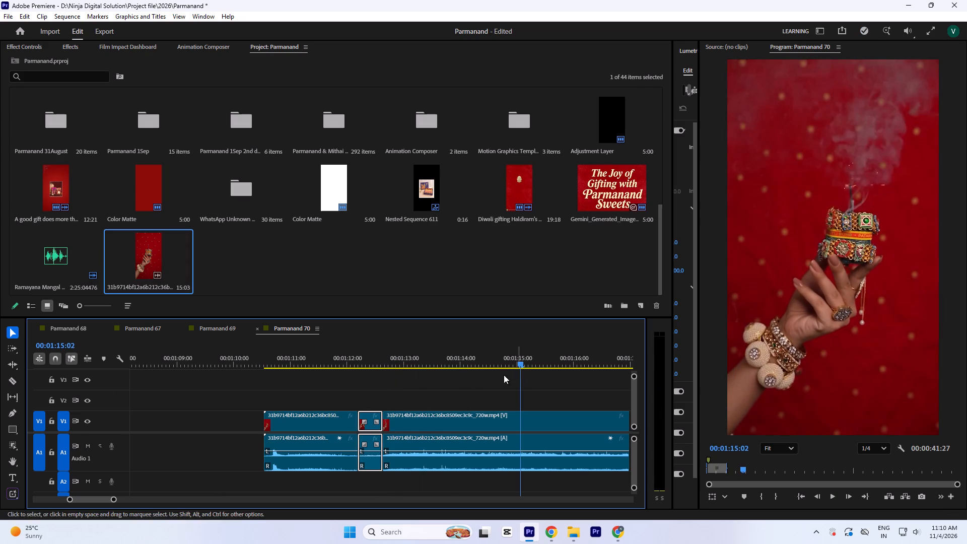
key("minus")
key("minus")
left_click_drag(417, 356, 468, 390)
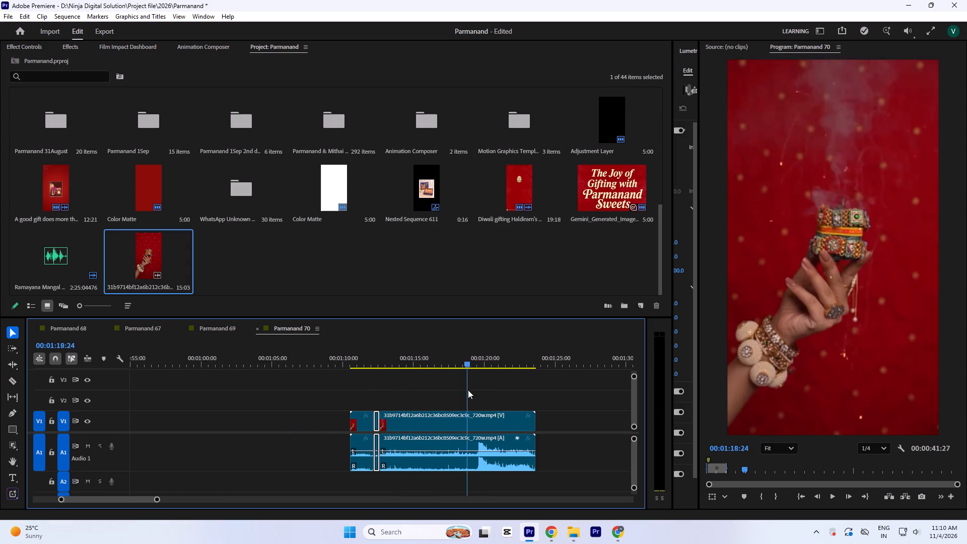
left_click_drag(468, 390, 449, 402)
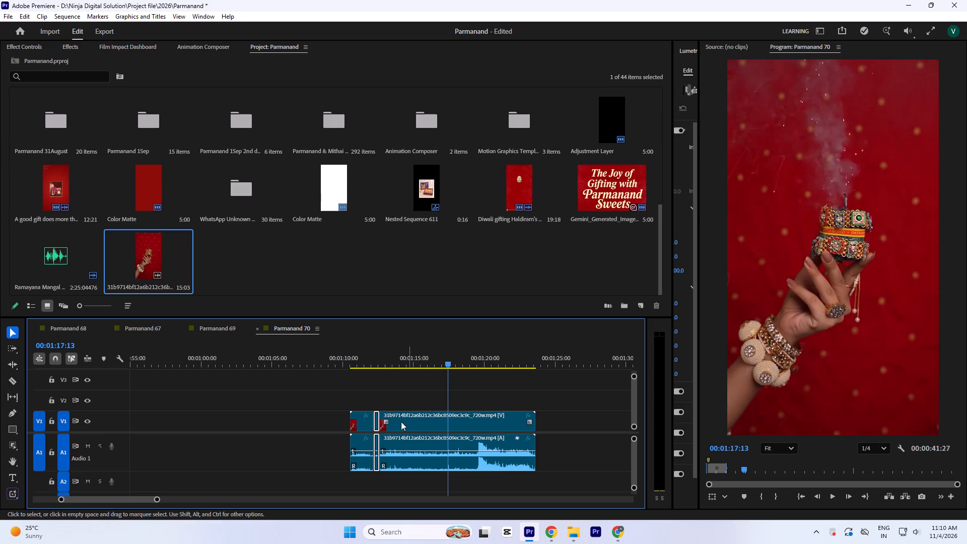
left_click_drag(384, 428, 456, 428)
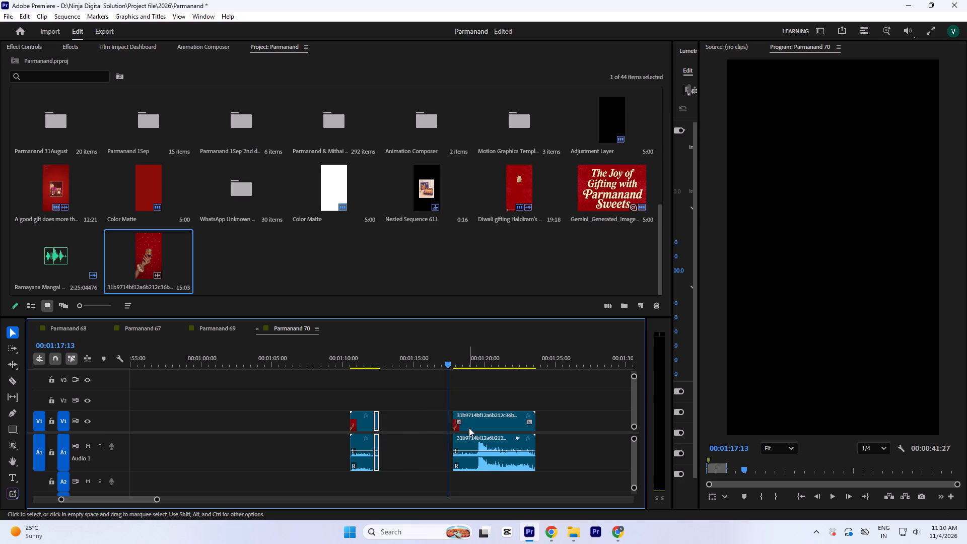
left_click_drag(469, 428, 400, 433)
left_click(344, 360)
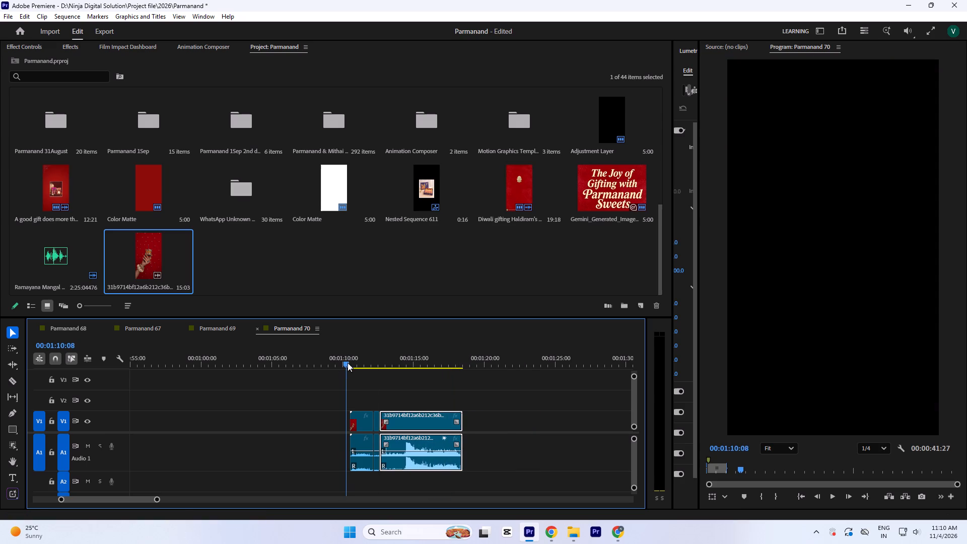
key("space")
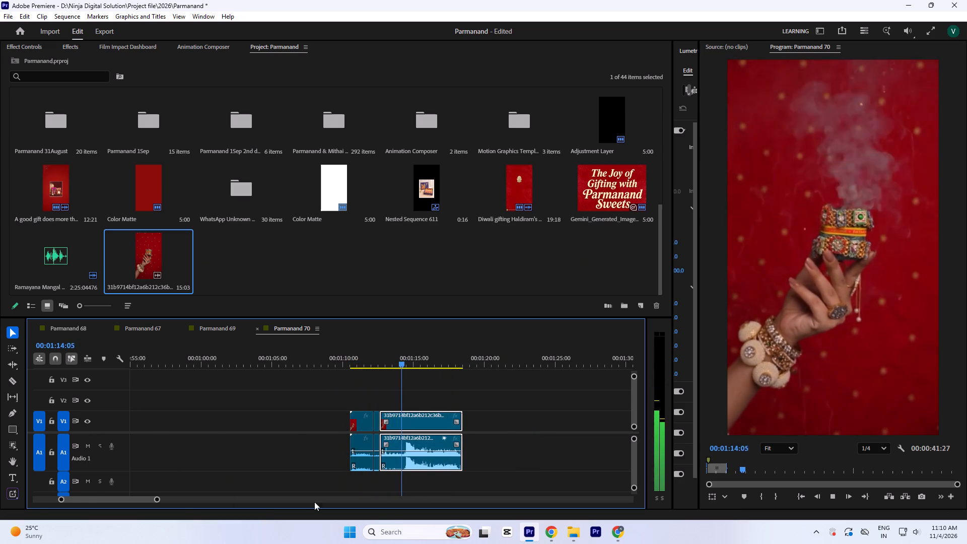
key("space")
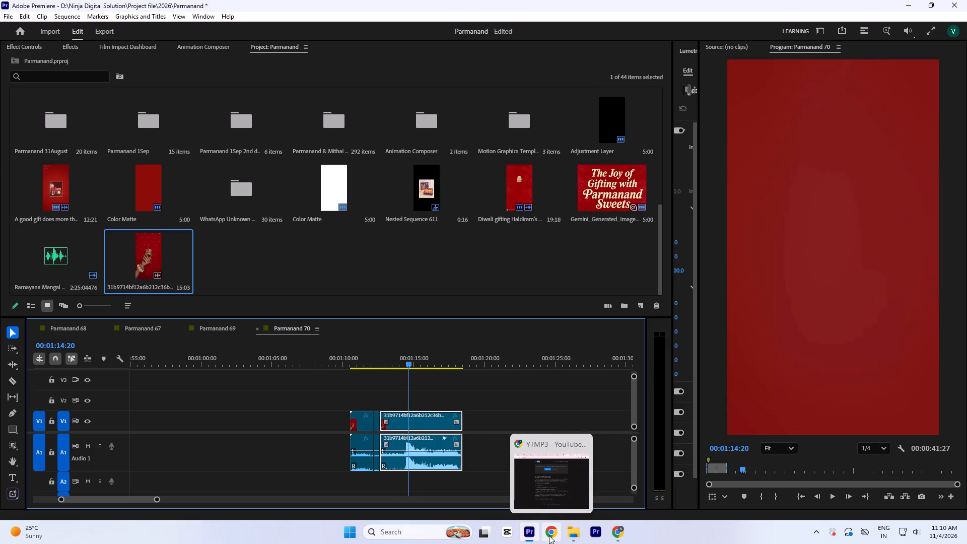
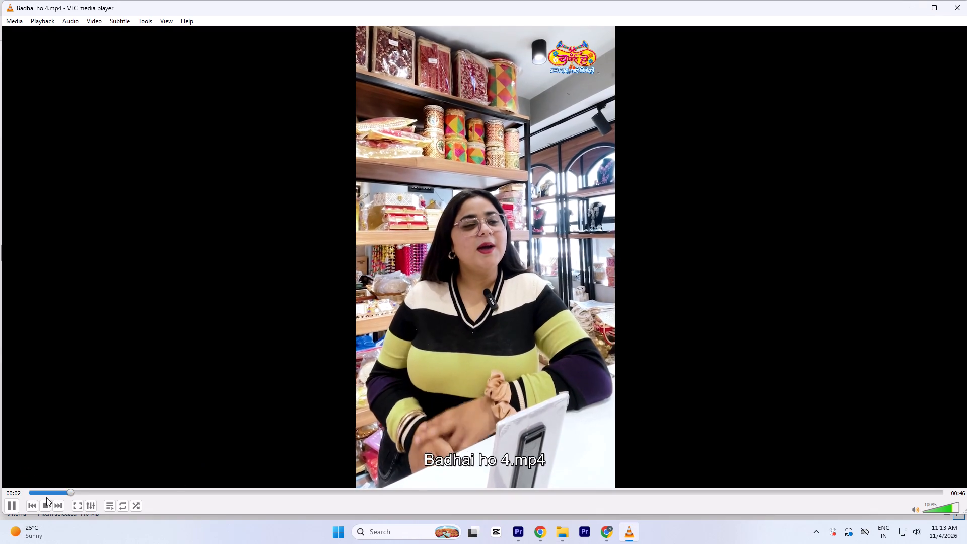
Watch Badhai ho 4.mp4 from its start through about 00:33, pausing where needed, and close the player.
left_click_drag(45, 496, 1, 498)
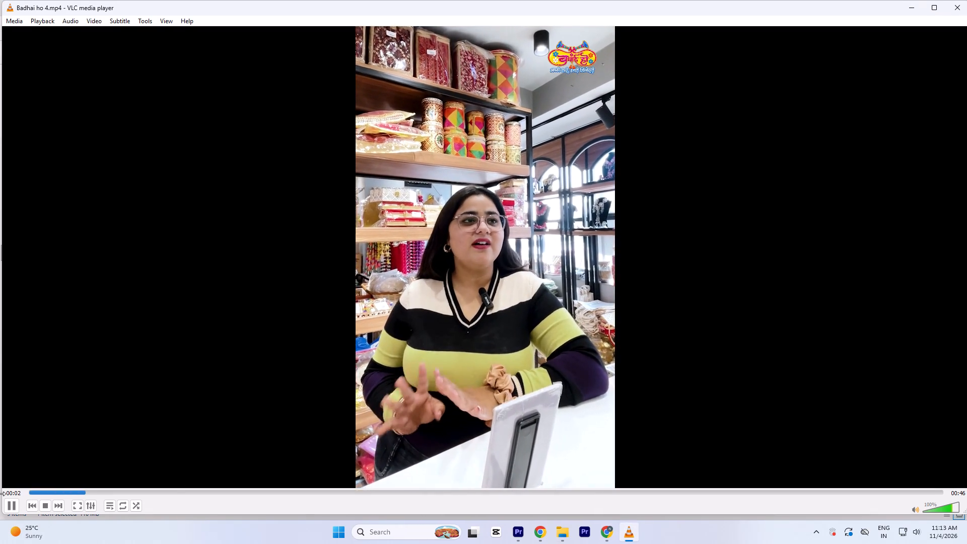
key("space")
key("Left")
key("Left")
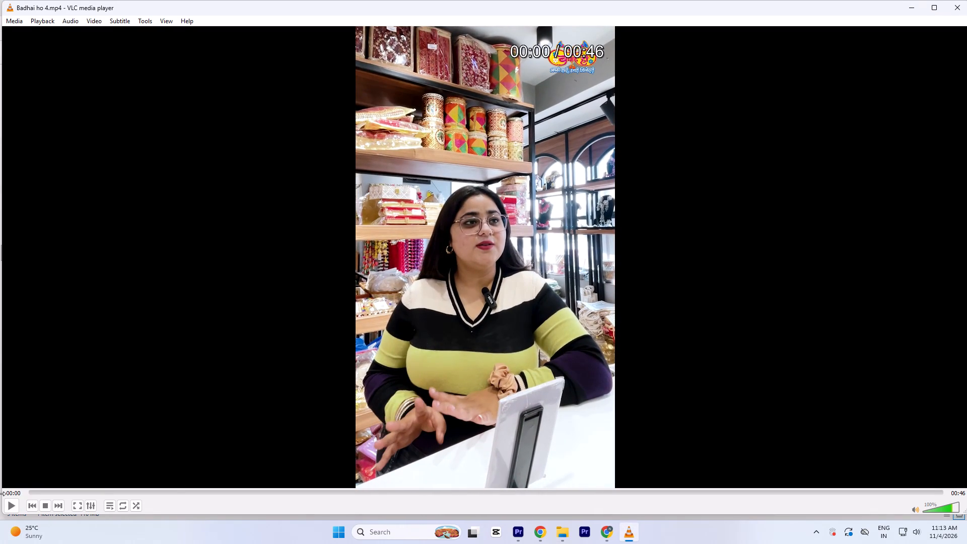
key("space")
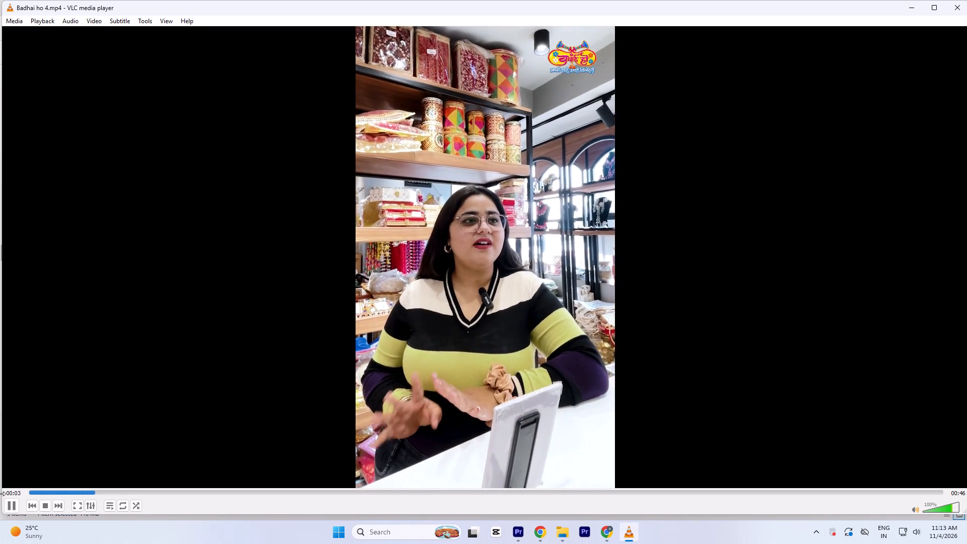
key("space")
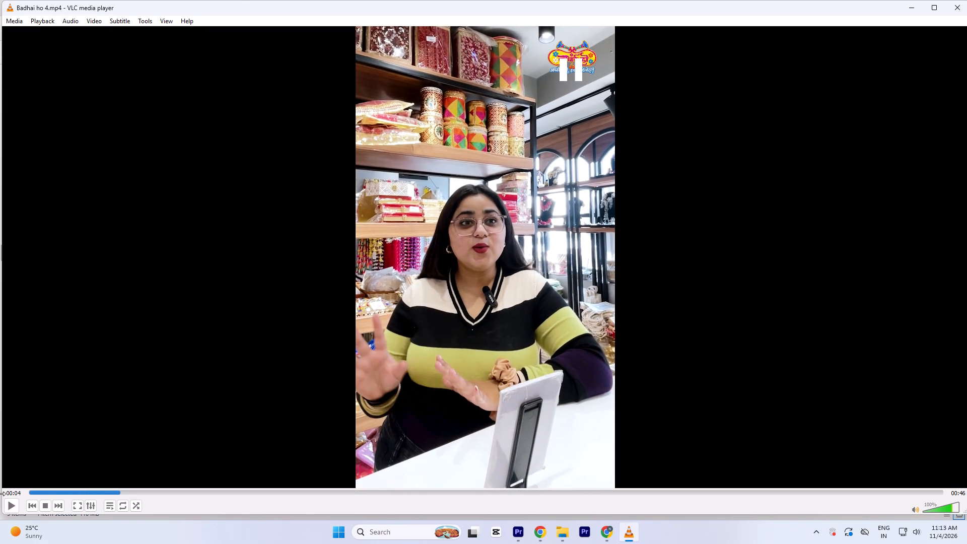
key("space")
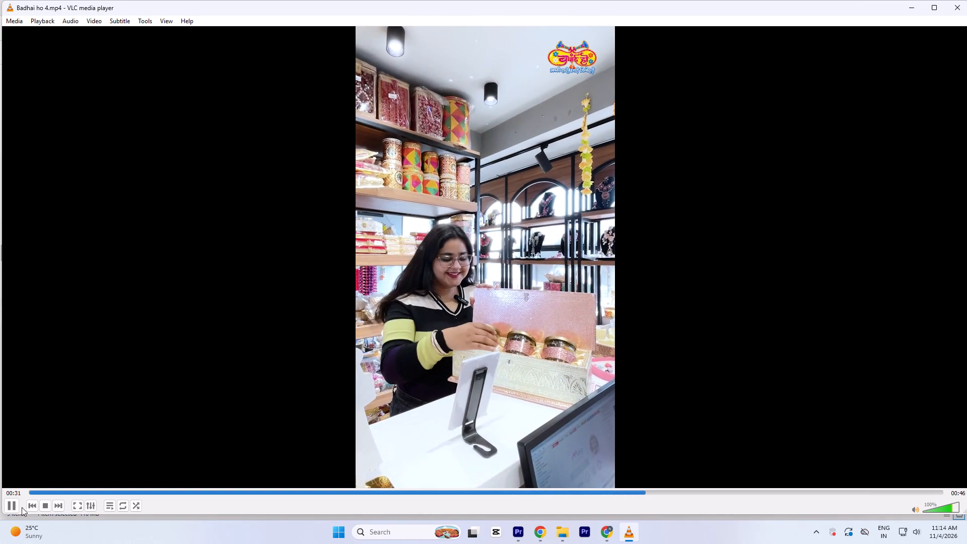
key("space")
key("space")
key("space")
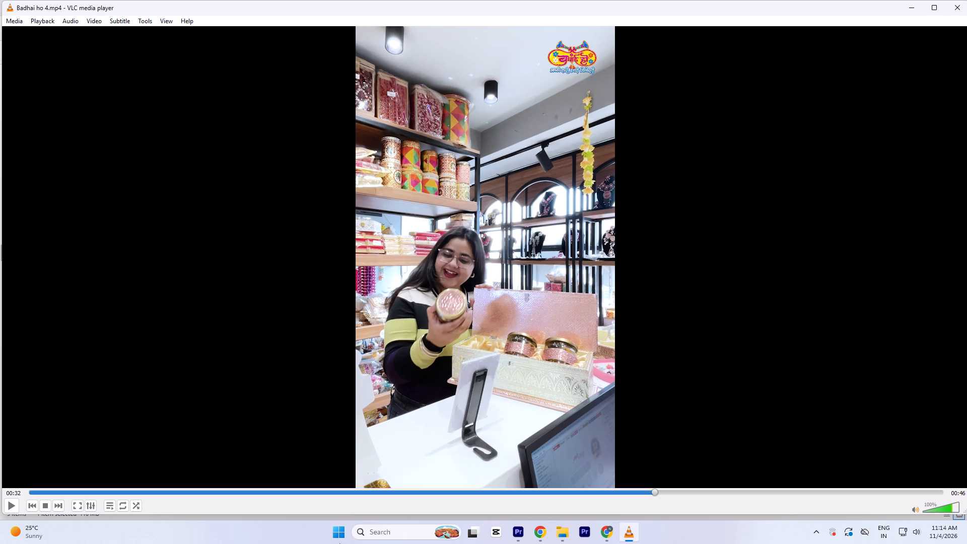
key("space")
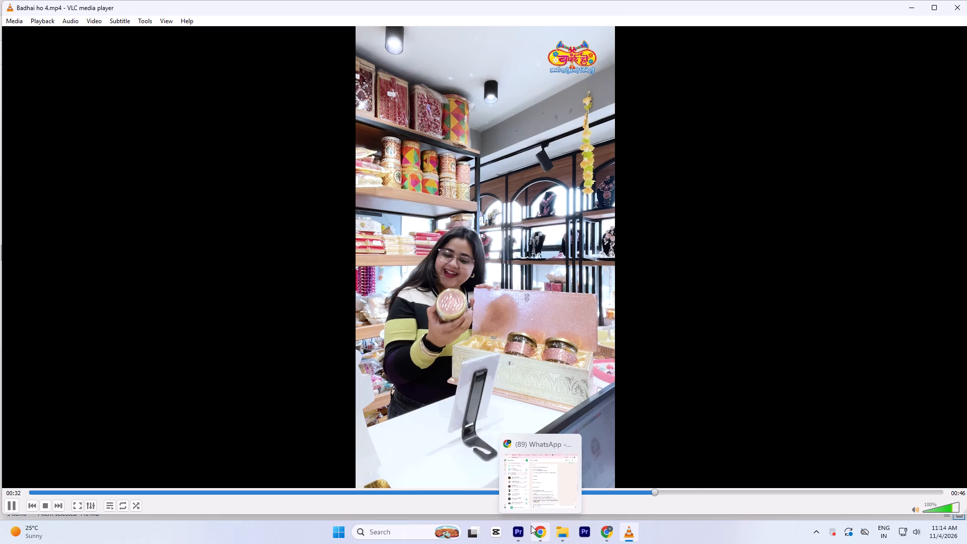
key("space")
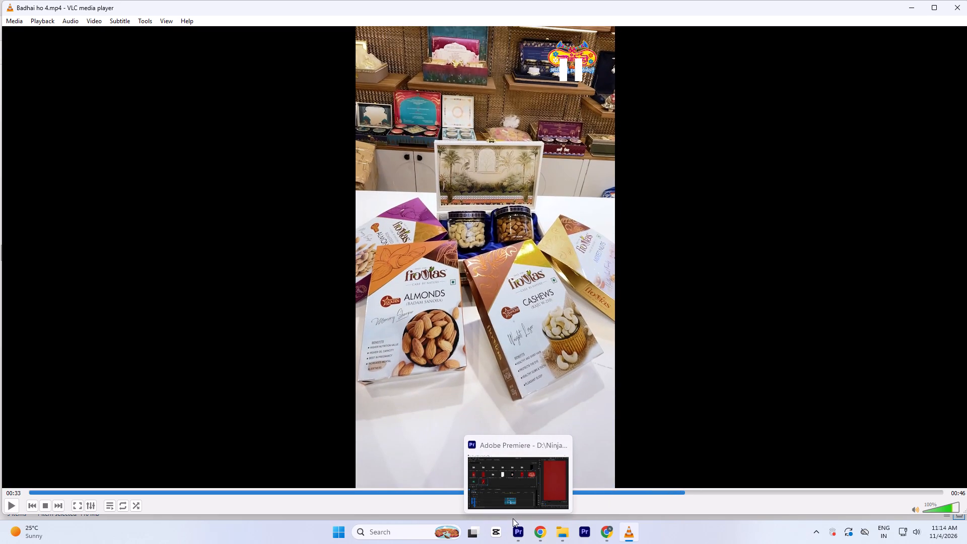
left_click(955, 6)
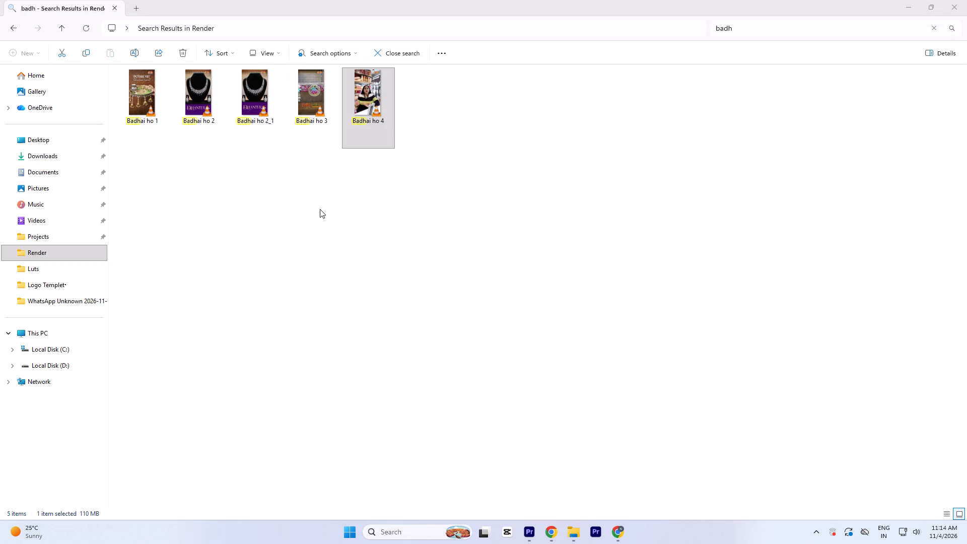
Return to Premiere and move the firecracker segments, video and audio, far along the timeline to about 00:07:00.
left_click(527, 529)
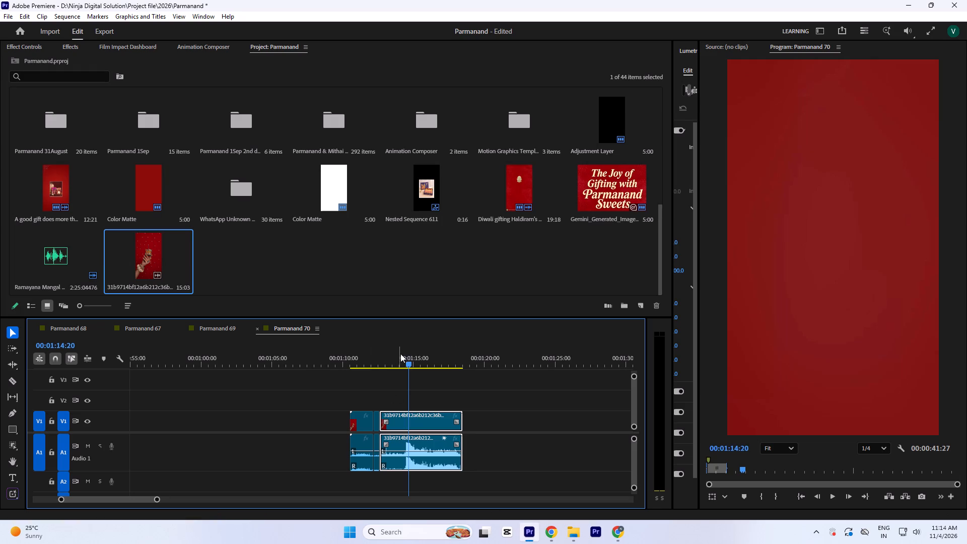
left_click_drag(400, 351, 383, 420)
key("minus")
left_click_drag(308, 413, 404, 449)
left_click_drag(403, 425, 505, 422)
Move the title image slightly later so it starts with the red background and Mangal Rang song at about 00:01:43:04.
key("minus")
key("minus")
key("minus")
left_click_drag(560, 357, 220, 431)
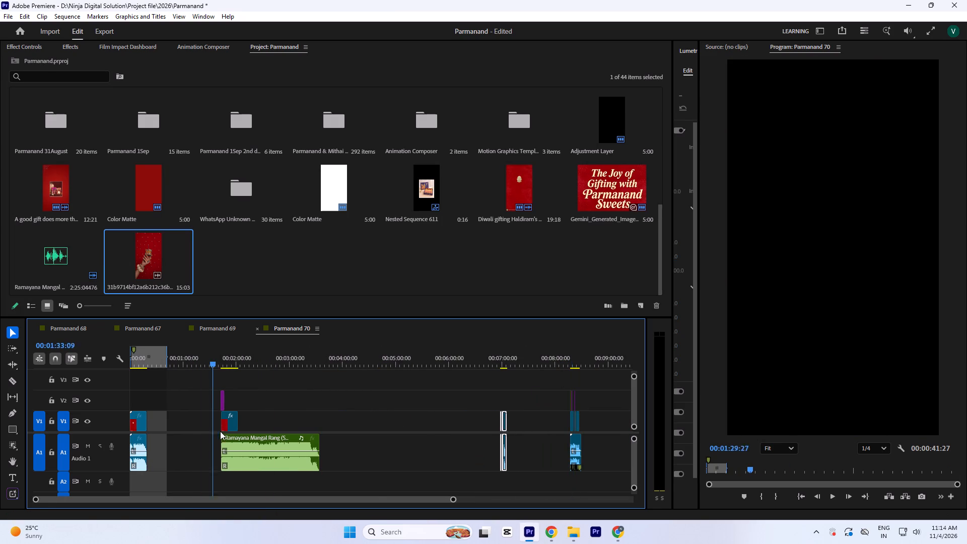
left_click_drag(220, 431, 223, 432)
key("equal")
key("equal")
key("equal")
key("equal")
left_click(364, 364)
key("equal")
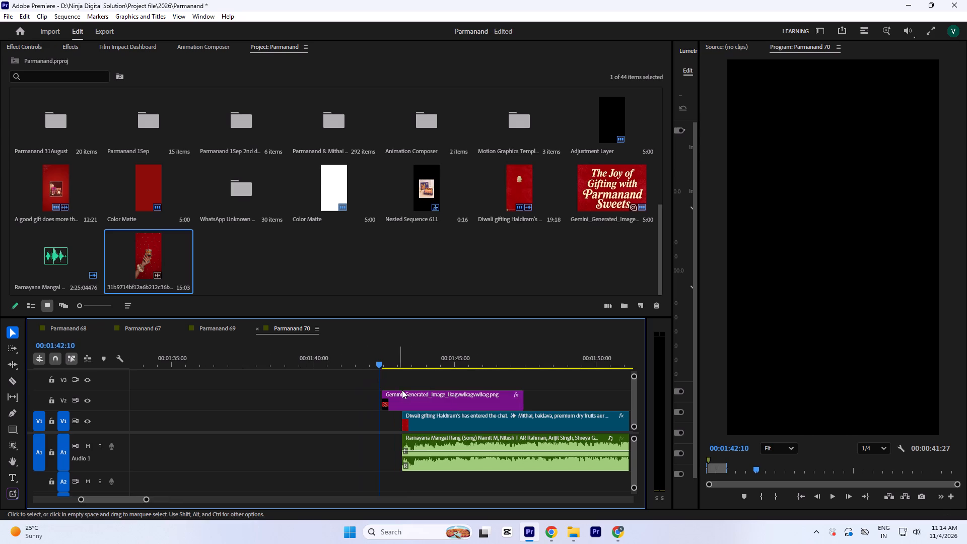
left_click_drag(422, 401, 437, 401)
Play the opening of the title section from about 00:01:43 to check the title against the song.
left_click(404, 353)
key("equal")
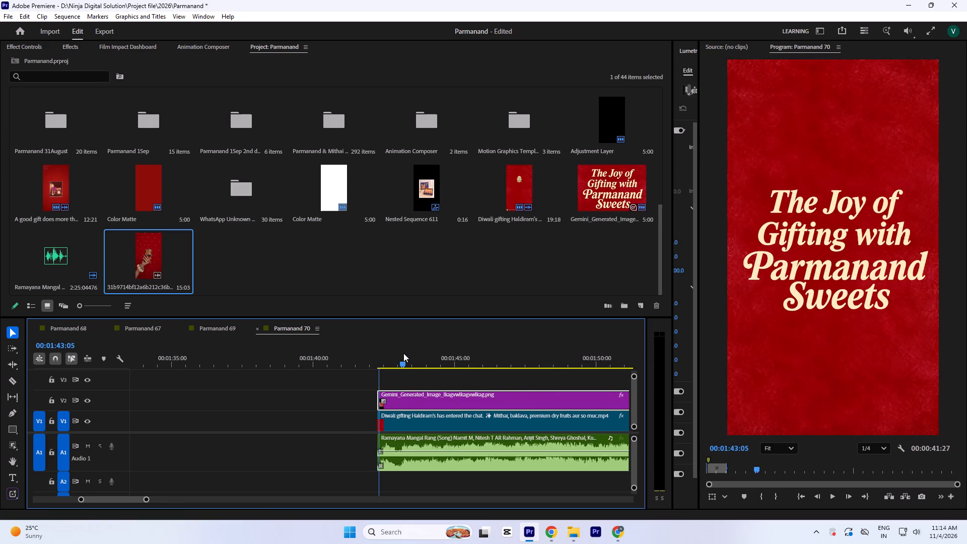
key("equal")
key("equal")
key("equal")
left_click(362, 361)
key("space")
key("minus")
key("minus")
key("space")
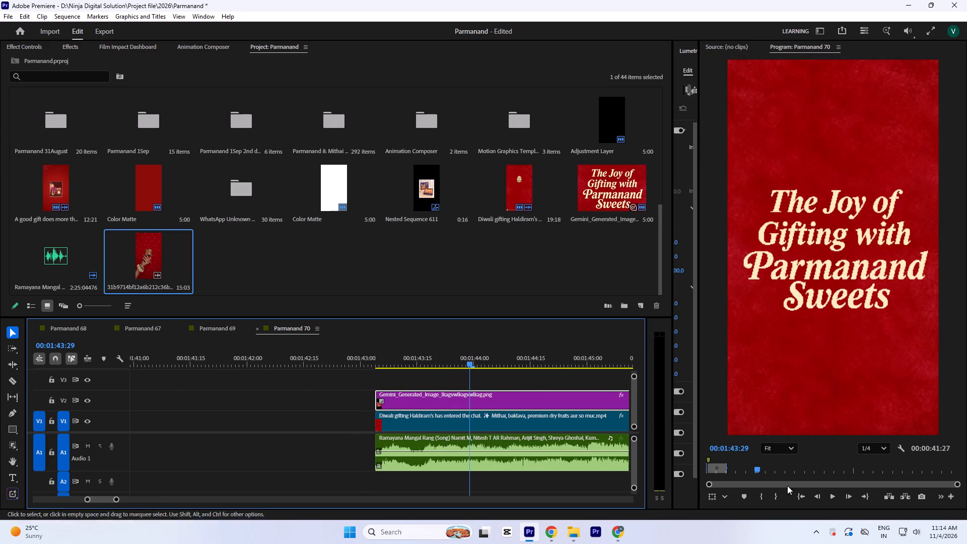
Lower the system volume in two rounds, replaying the title opening to check the listening level.
left_click(911, 529)
left_click_drag(854, 469, 852, 473)
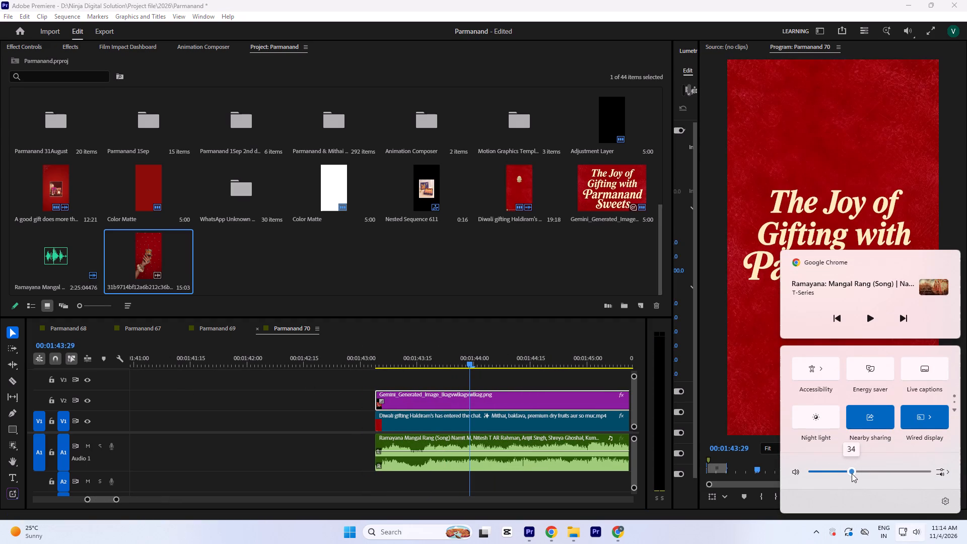
left_click_drag(852, 473, 850, 475)
left_click(370, 354)
key("space")
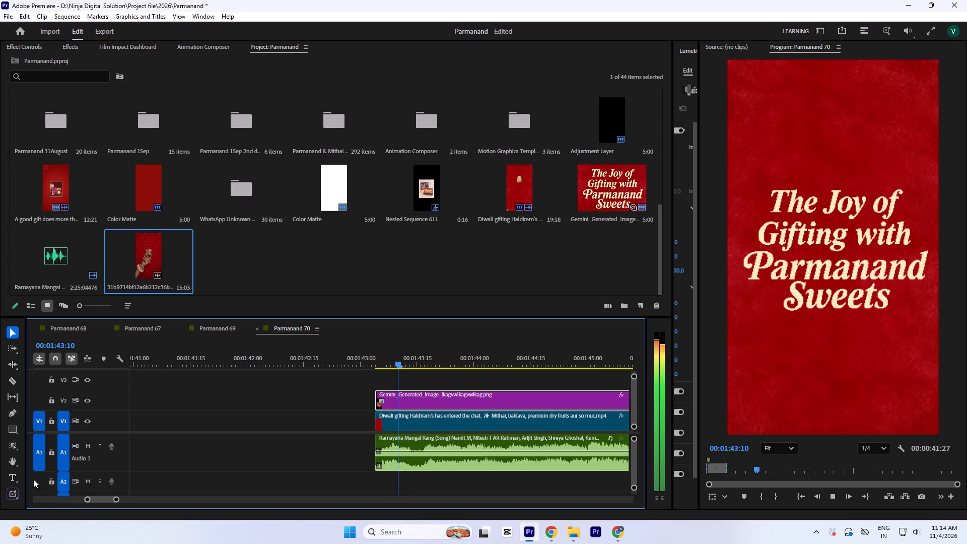
key("minus")
key("minus")
left_click(912, 529)
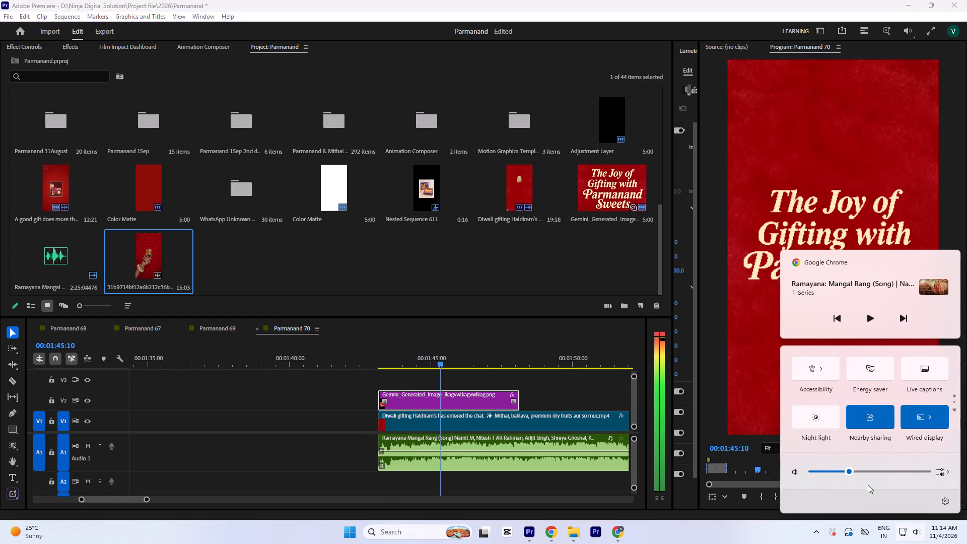
left_click_drag(845, 474, 830, 479)
left_click(385, 377)
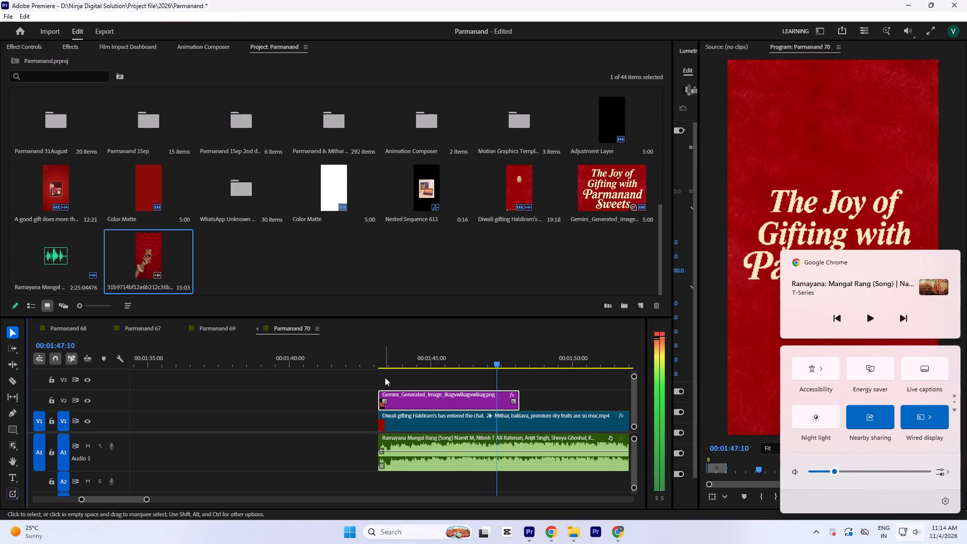
left_click(364, 358)
key("space")
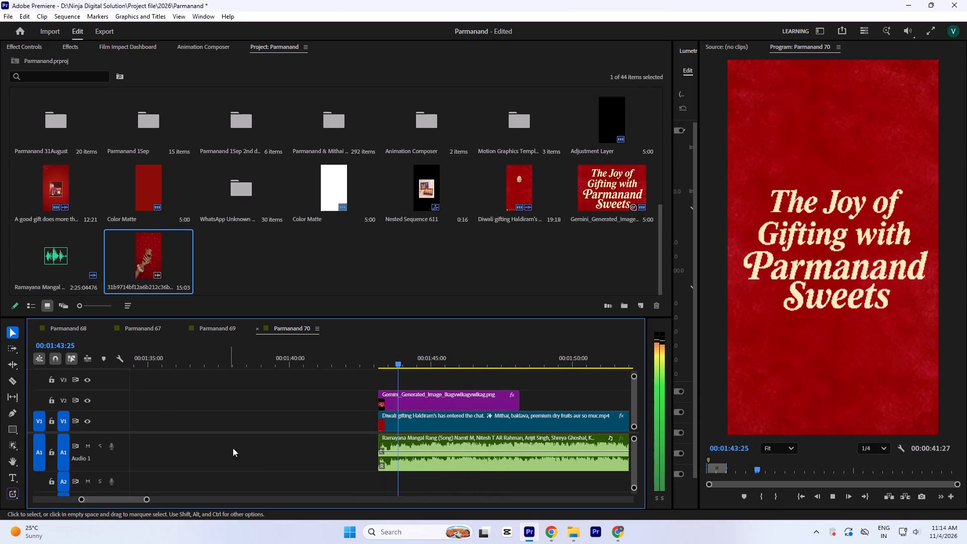
key("space")
Move the title image and red background clip earlier, ahead of the song, to start at about 00:01:41:22, and play the opening.
left_click_drag(425, 400, 385, 403)
left_click_drag(413, 425, 373, 427)
left_click(335, 353)
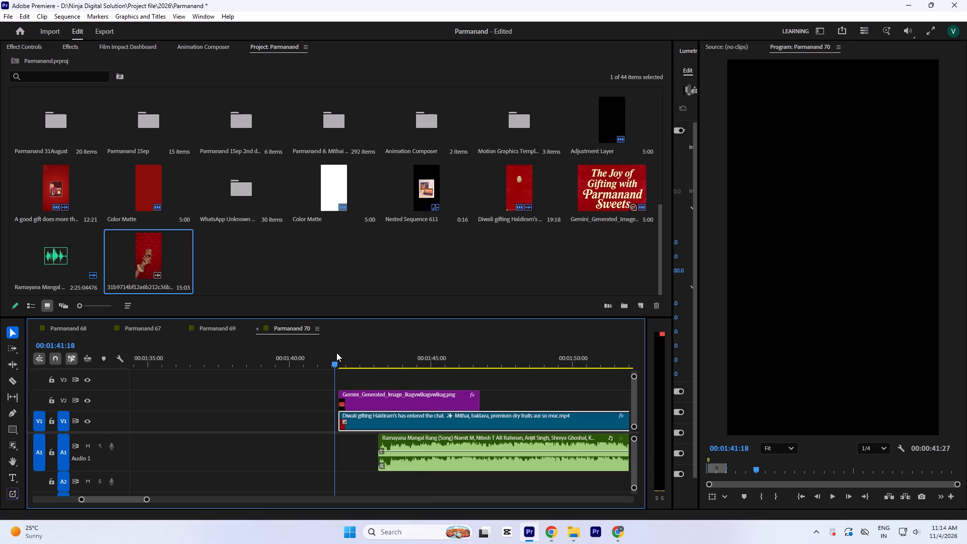
key("space")
key("space")
Save the Parmanand project.
key("ctrl+s")
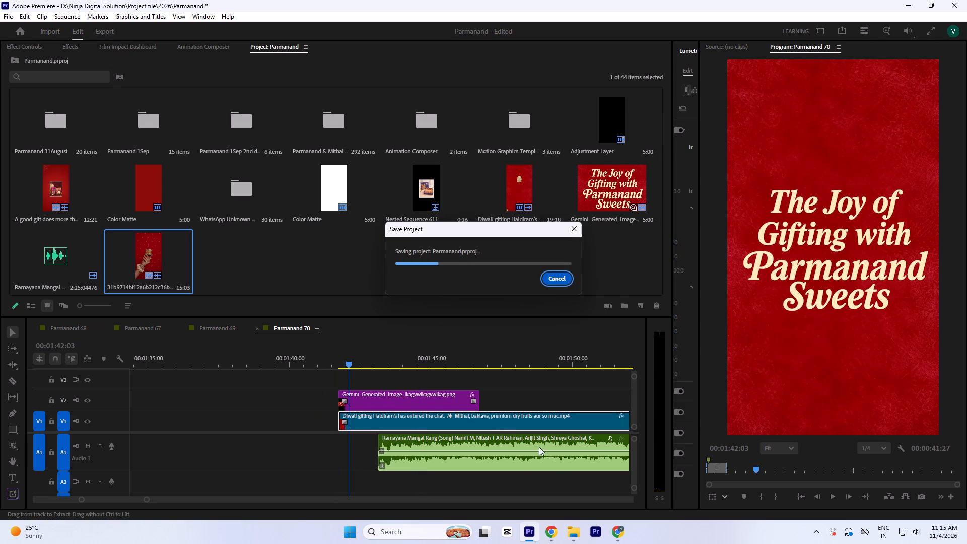